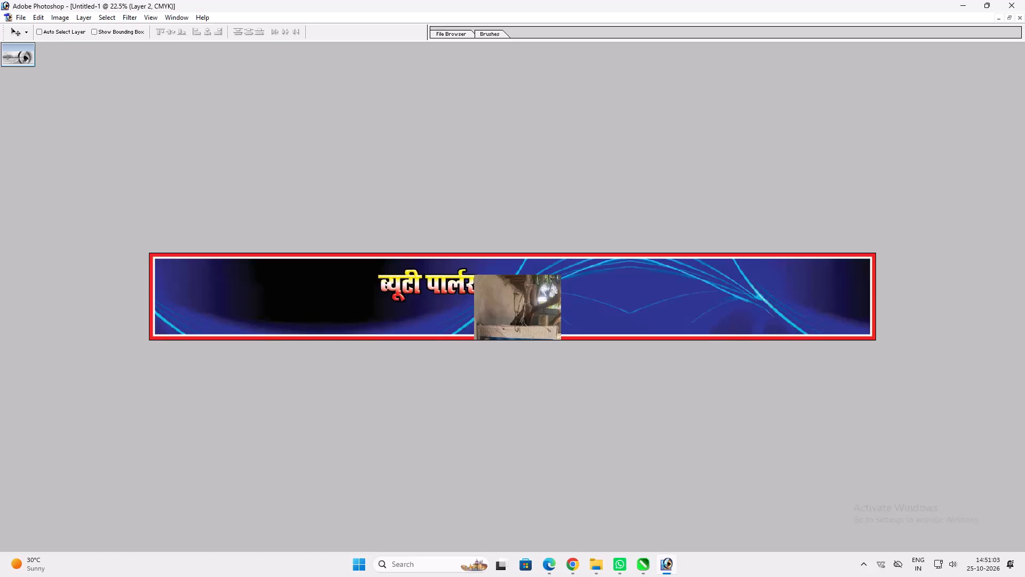
# Delete the upper part of the pasted signboard photo, above the sign, using a rectangular selection, and deselect.
pyautogui.press('m')
pyautogui.moveTo(408, 236); pyautogui.dragTo(602, 323)
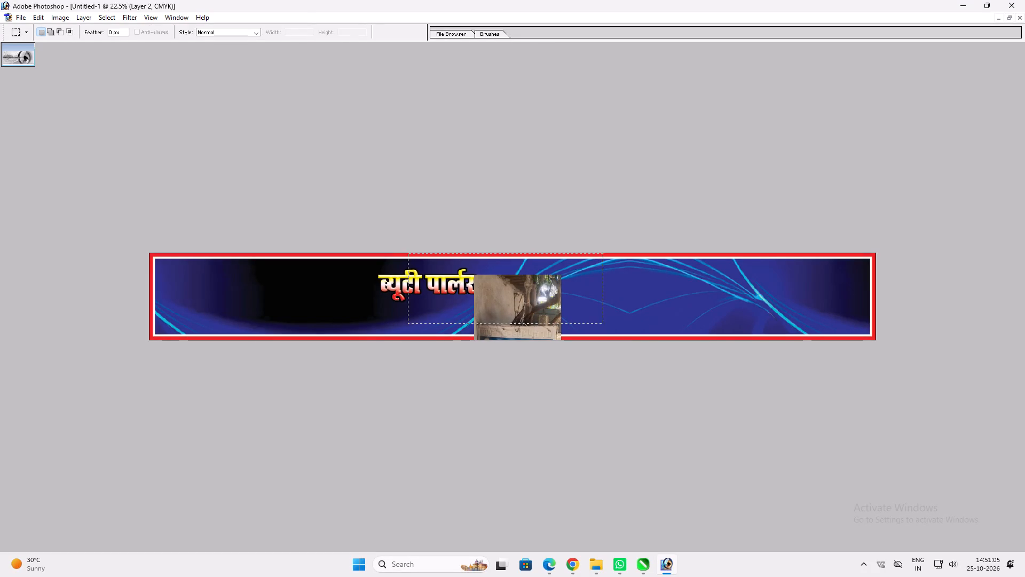
pyautogui.moveTo(602, 323); pyautogui.dragTo(603, 326)
pyautogui.press('Delete')
pyautogui.hotkey('ctrl', 'd')
# Move the signboard photo up beside the ब्यूटी पार्लर heading so that its sign lies within the banner's height.
pyautogui.press('v')
pyautogui.moveTo(536, 342); pyautogui.dragTo(542, 301)
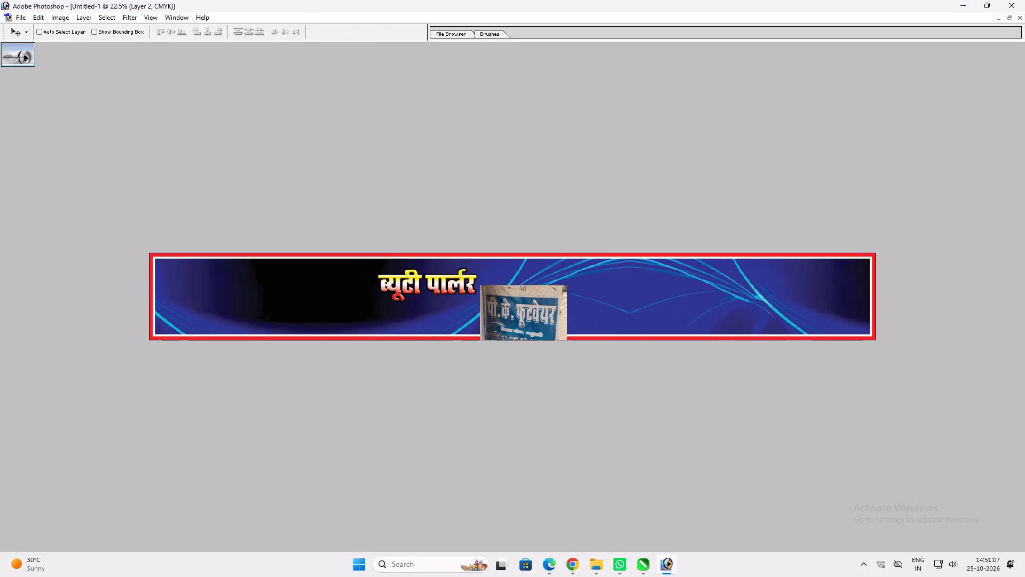
pyautogui.moveTo(542, 301); pyautogui.dragTo(546, 262)
pyautogui.hotkey('ctrl', '+')
pyautogui.hotkey('ctrl', '+')
pyautogui.press('space')
pyautogui.hotkey('ctrl', '+')
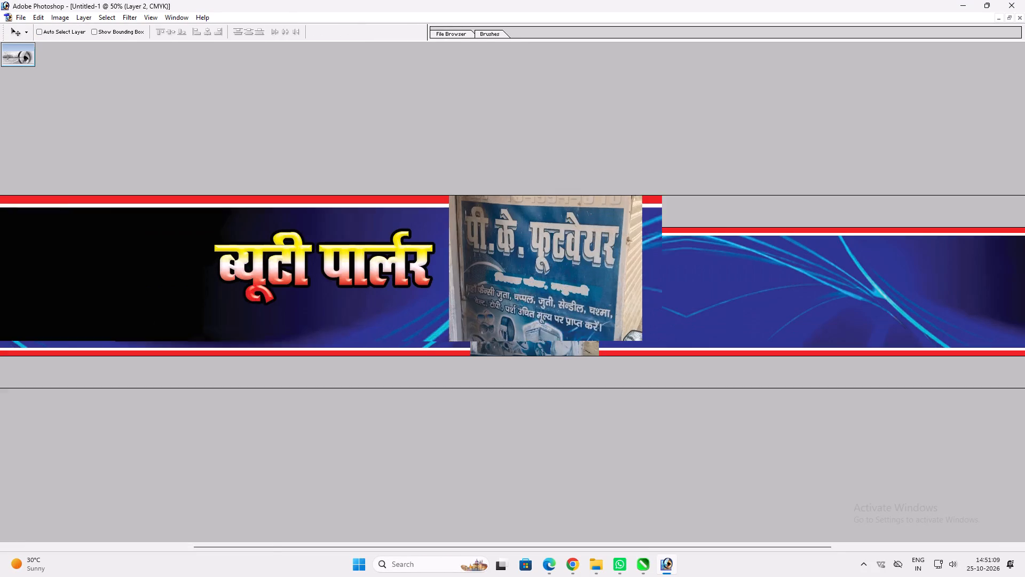
pyautogui.hotkey('ctrl', '+')
pyautogui.press('space')
pyautogui.press('space')
pyautogui.press('space')
pyautogui.press('space')
pyautogui.press('space')
pyautogui.press('space')
pyautogui.moveTo(534, 272); pyautogui.dragTo(593, 314)
# Make the black outside stroke of the ब्यूटी पार्लर heading thinner and adjust the size of its inner bevel.
pyautogui.press('t')
pyautogui.click(283, 268)
pyautogui.press('Return')
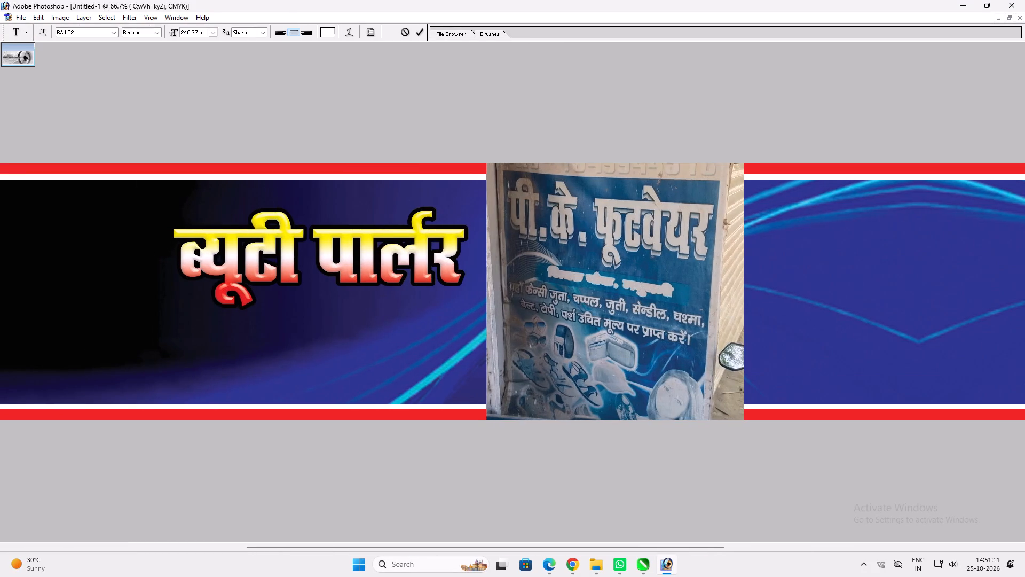
pyautogui.hotkey('alt', 'l')
pyautogui.hotkey('alt', 'y')
pyautogui.hotkey('alt', 'k')
pyautogui.hotkey('alt', 'l')
pyautogui.hotkey('alt', 'y')
pyautogui.press('k')
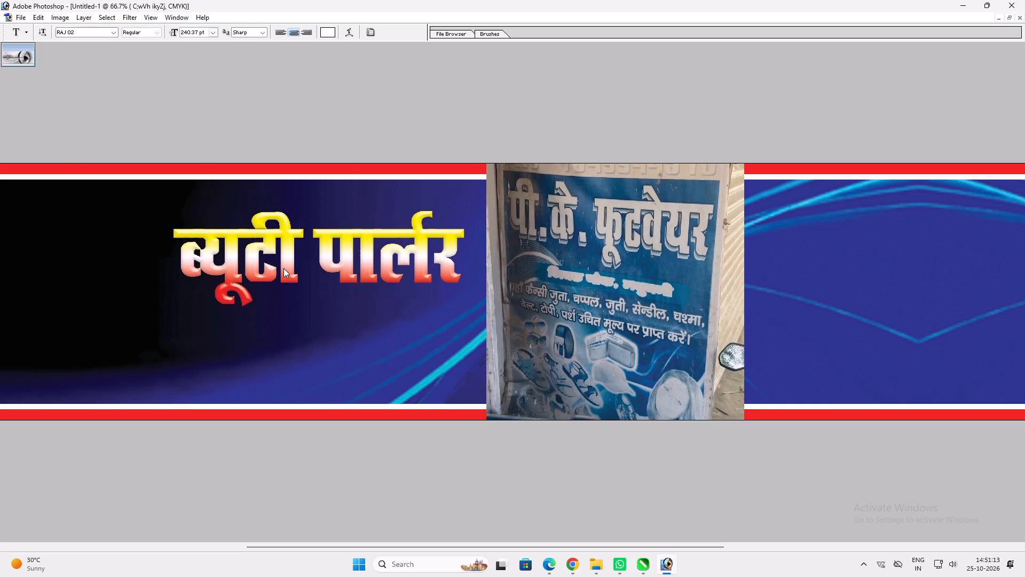
pyautogui.scroll(-5, 687, 262)
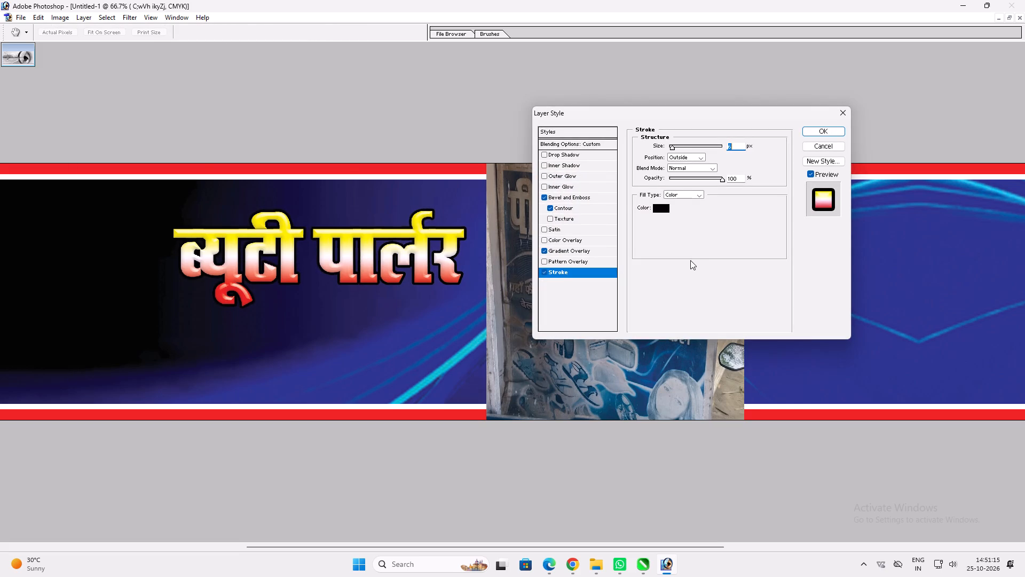
pyautogui.click(578, 198)
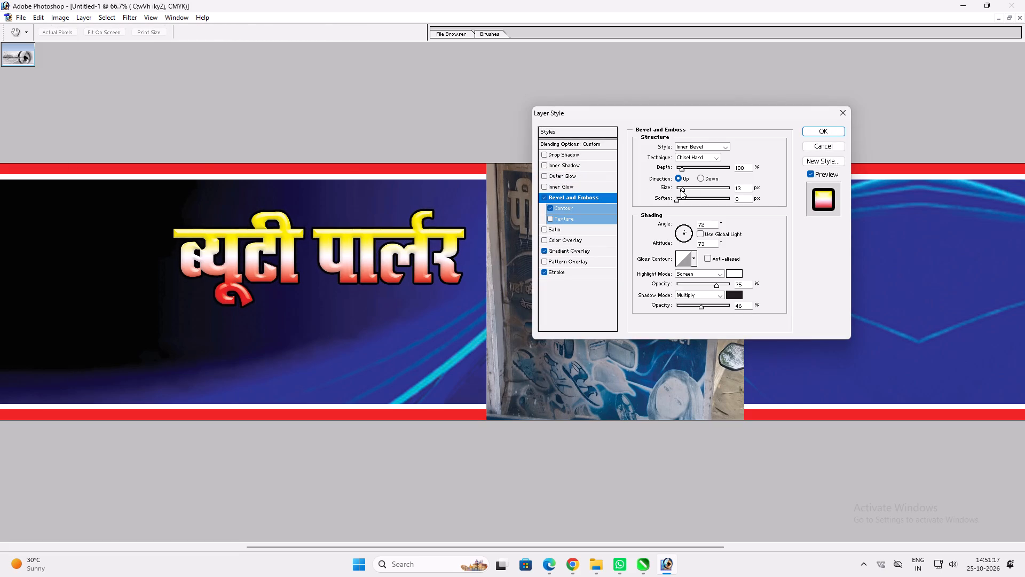
pyautogui.click(680, 190)
pyautogui.press('Return')
# Replace the heading text ब्यूटी पार्लर with the shop name पी. के. फूटवेयर in the RAJ 02 font.
pyautogui.press('t')
pyautogui.click(411, 254)
pyautogui.hotkey('ctrl', 'a')
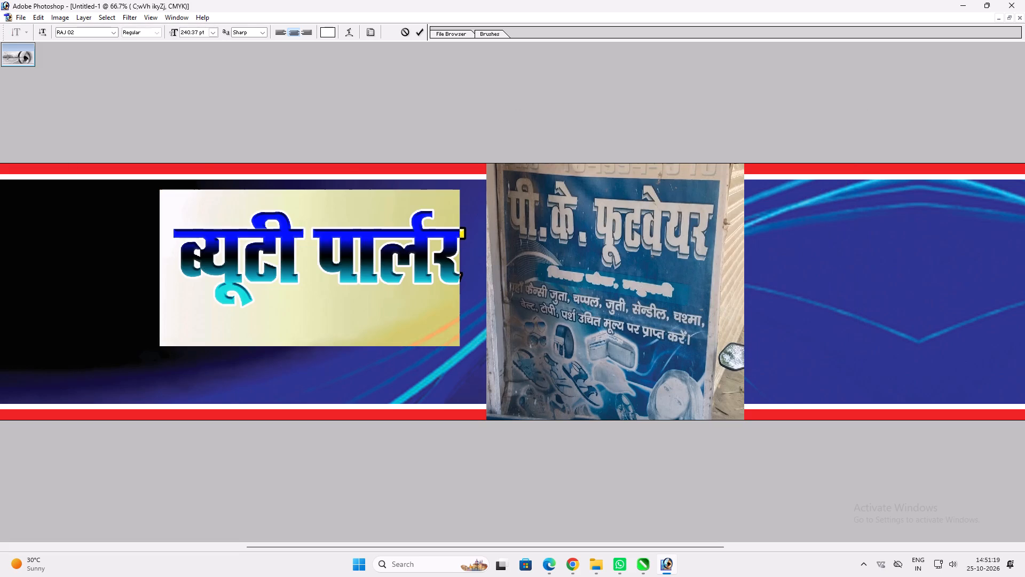
pyautogui.write('ih')
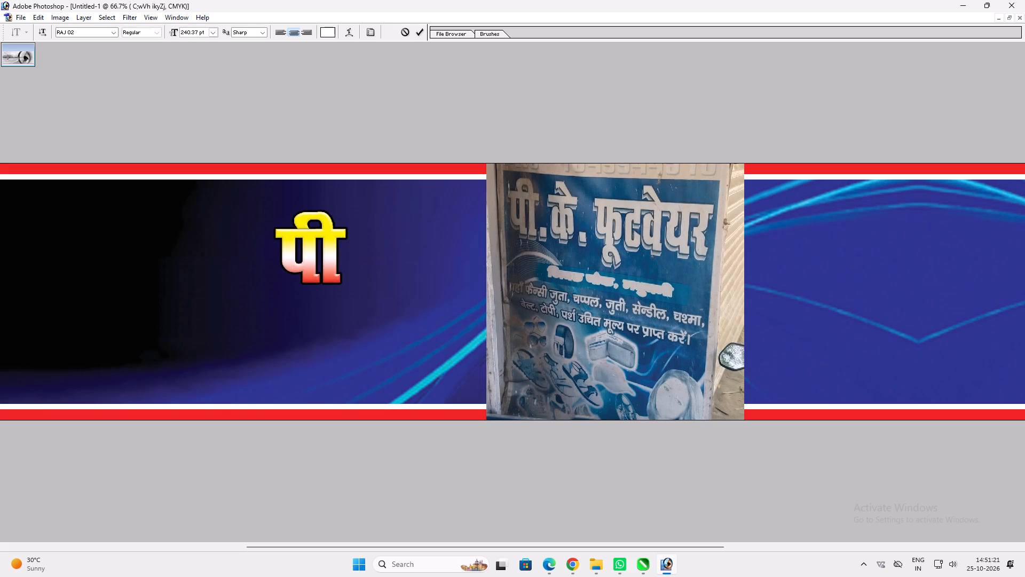
pyautogui.write('- ds')
pyautogui.press('space')
pyautogui.press('BackSpace')
pyautogui.write('-')
pyautogui.press('space')
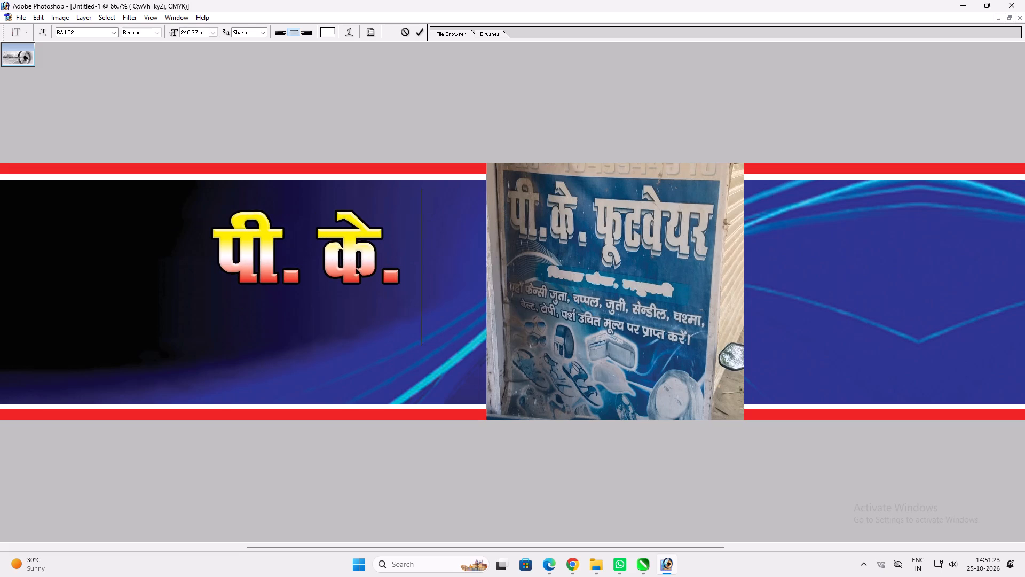
pyautogui.write('Qq')
pyautogui.press('BackSpace')
pyautogui.press('w')
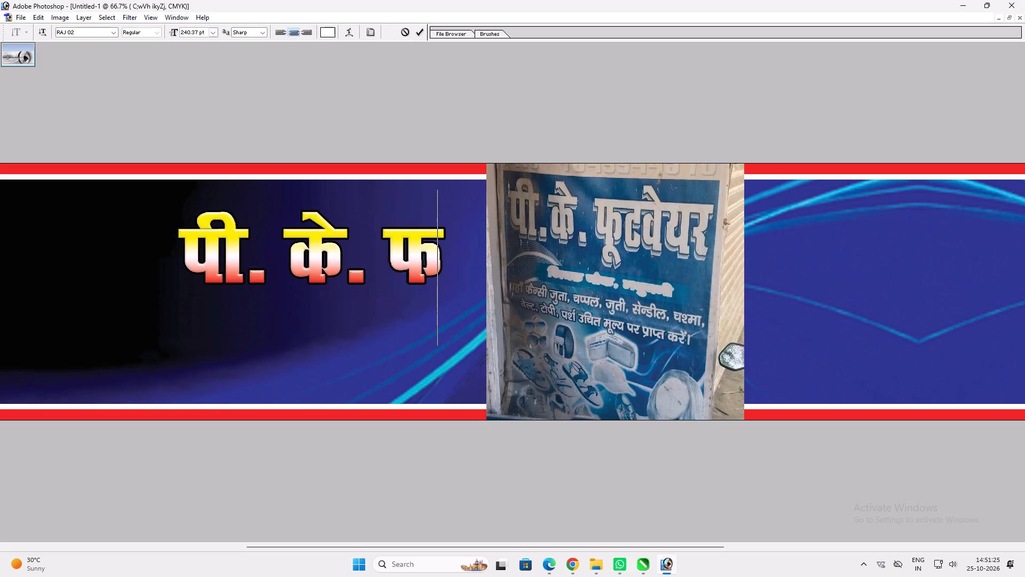
pyautogui.hotkey('shift', 'v')
pyautogui.write('os;')
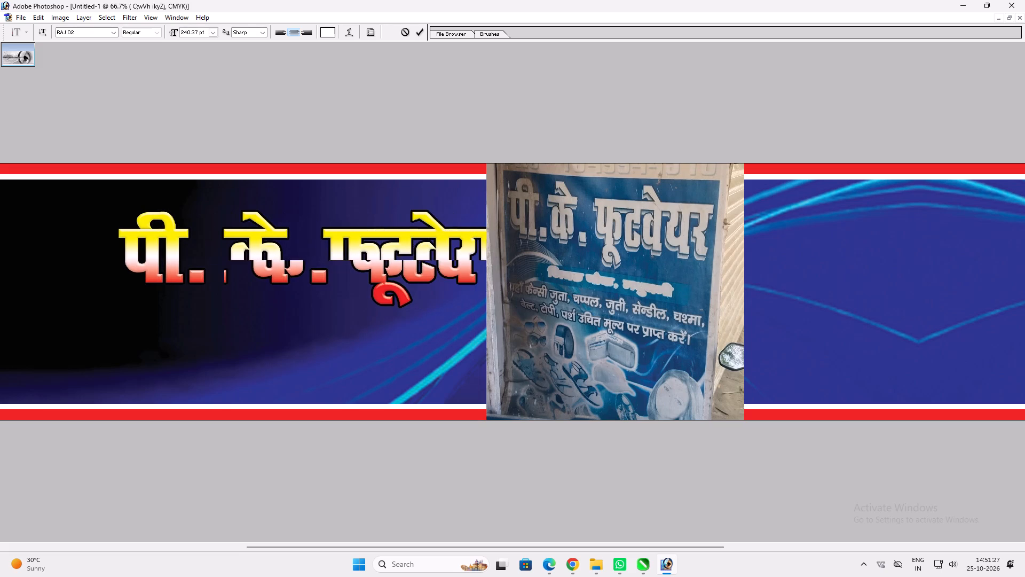
pyautogui.press('j')
pyautogui.press('Return')
# Bring the पी. के. फूटवेयर text layer to the front, above the signboard photo.
pyautogui.hotkey('ctrl', 'shift', ']')
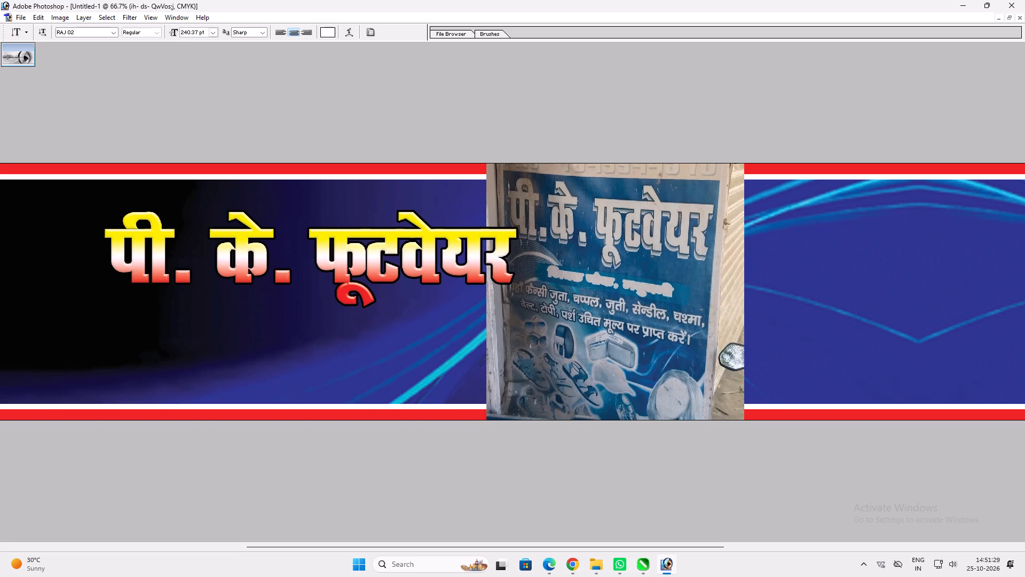
# Slightly widen the kerning between फू and ट in the shop name.
pyautogui.click(367, 266)
pyautogui.hotkey('alt', 'Right')
pyautogui.hotkey('alt', 'Right')
pyautogui.hotkey('alt', 'Right')
pyautogui.hotkey('alt', 'Right')
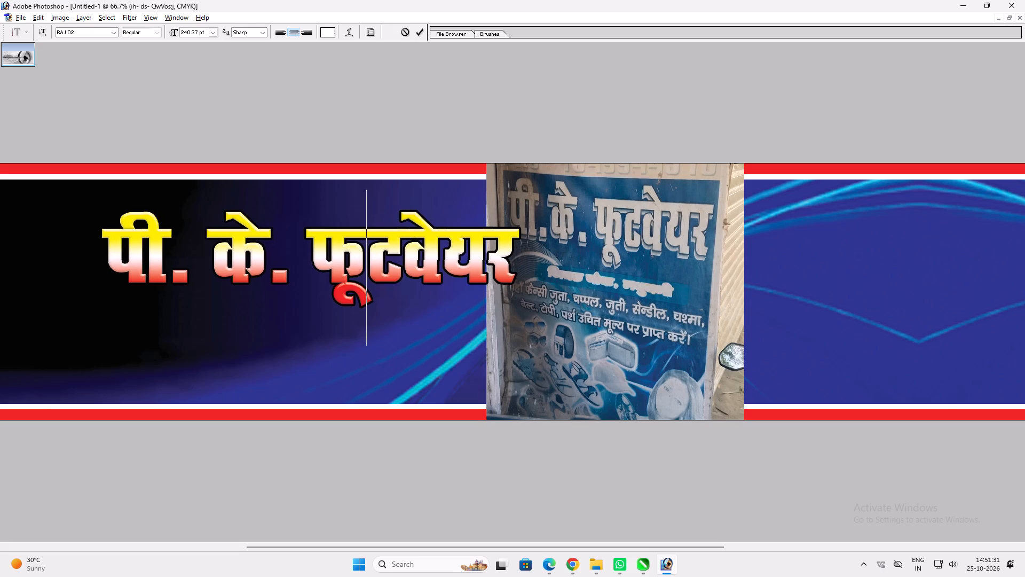
pyautogui.hotkey('ctrl', 'z')
pyautogui.hotkey('ctrl', 'Return')
# Enlarge the पी. के. फूटवेयर title to about one and a half times its width and place it near the banner's upper edge.
pyautogui.write('vv')
pyautogui.hotkey('ctrl', 't')
pyautogui.keyDown('shift'); pyautogui.moveTo(522, 282); pyautogui.dragTo(662, 282); pyautogui.keyUp('shift')
pyautogui.keyDown('shift'); pyautogui.moveTo(653, 271); pyautogui.dragTo(742, 254); pyautogui.keyUp('shift')
pyautogui.hotkey('shift', 'Return')
pyautogui.press('v')
pyautogui.moveTo(675, 274); pyautogui.dragTo(680, 252)
# Move the signboard photo left and down, behind the के and फू of the title.
pyautogui.keyDown('ctrl'); pyautogui.click(668, 302); pyautogui.keyUp('ctrl')
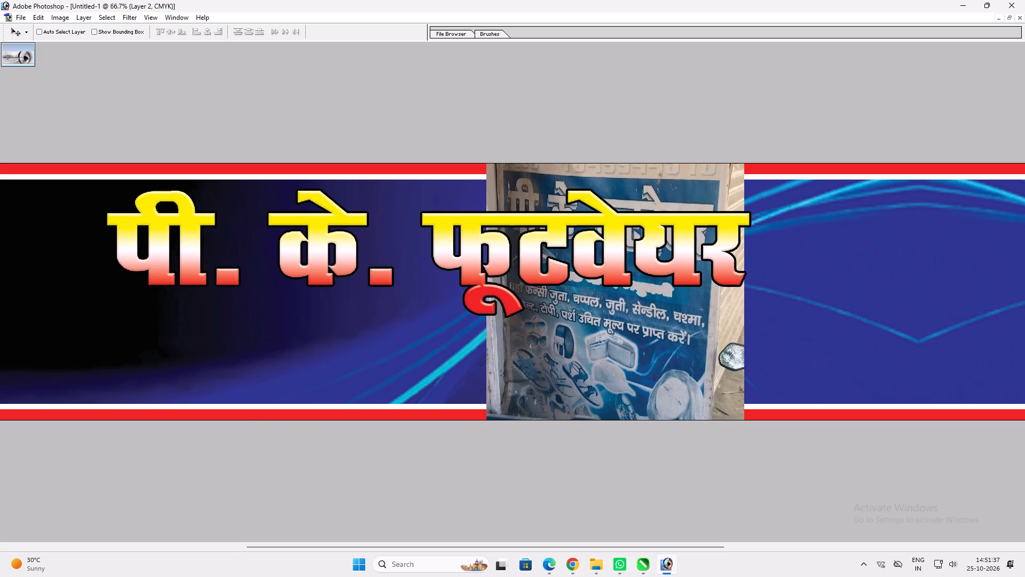
pyautogui.moveTo(668, 304); pyautogui.dragTo(419, 366)
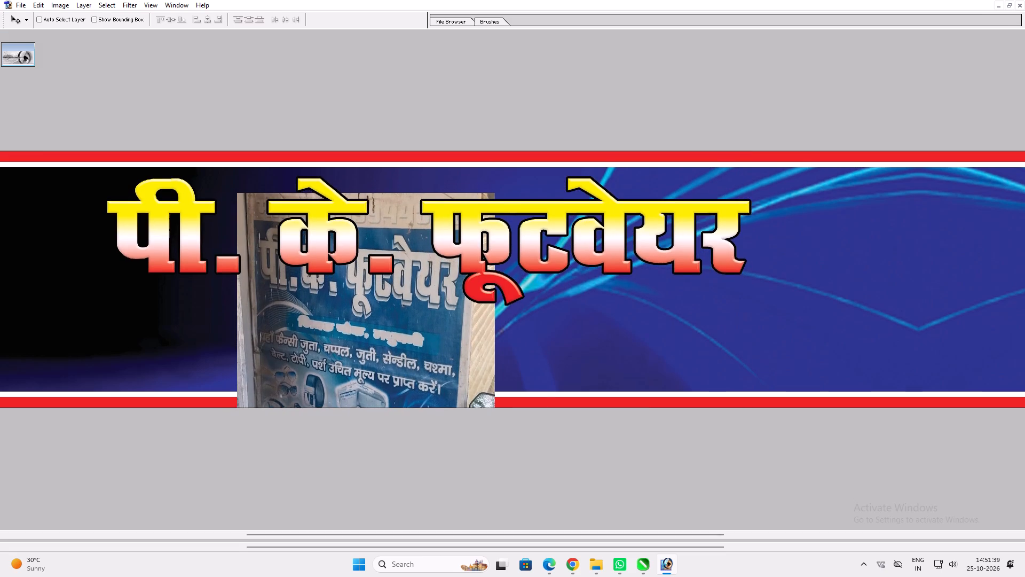
# Copy the mobile-number text line from the Radhika Beauti plar design into the Untitled-1 banner and maximize the banner's window.
pyautogui.press('f')
pyautogui.press('f')
pyautogui.press('f')
pyautogui.click(879, 274)
pyautogui.press('v')
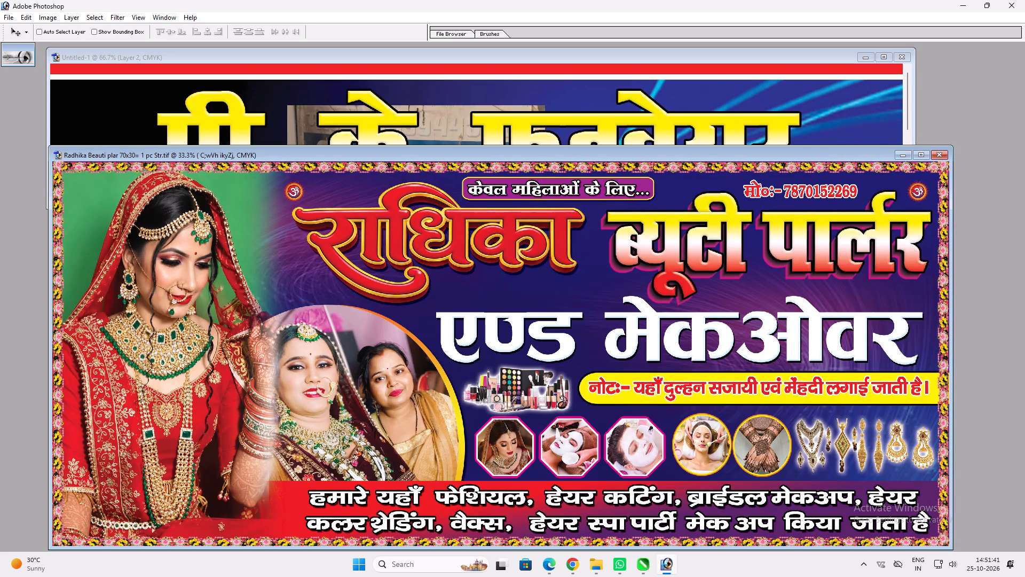
pyautogui.keyDown('ctrl'); pyautogui.click(778, 194); pyautogui.keyUp('ctrl')
pyautogui.keyDown('ctrl'); pyautogui.click(778, 191); pyautogui.keyUp('ctrl')
pyautogui.moveTo(778, 191); pyautogui.dragTo(786, 111)
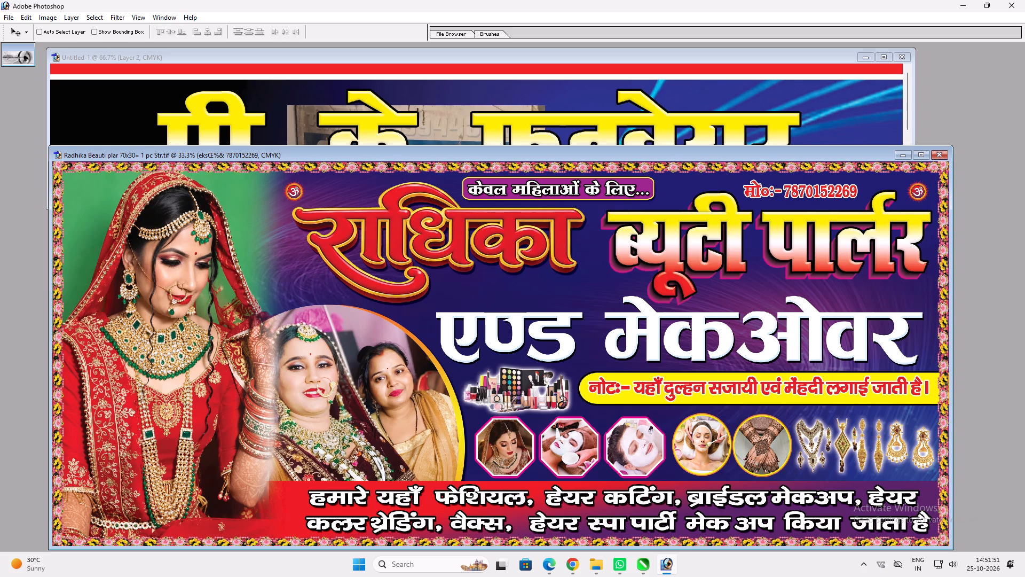
pyautogui.moveTo(788, 192); pyautogui.dragTo(740, 115)
pyautogui.doubleClick(753, 56)
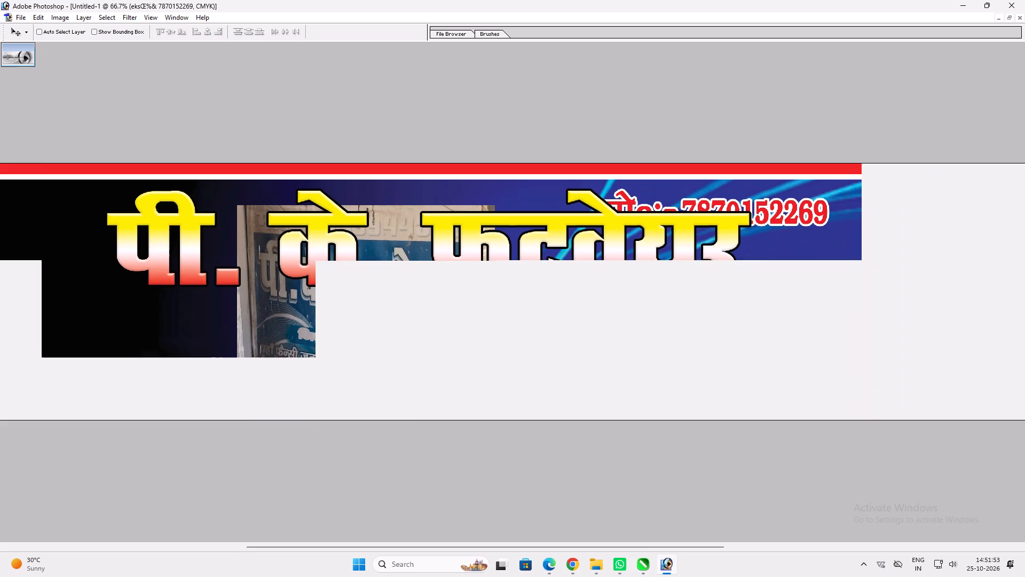
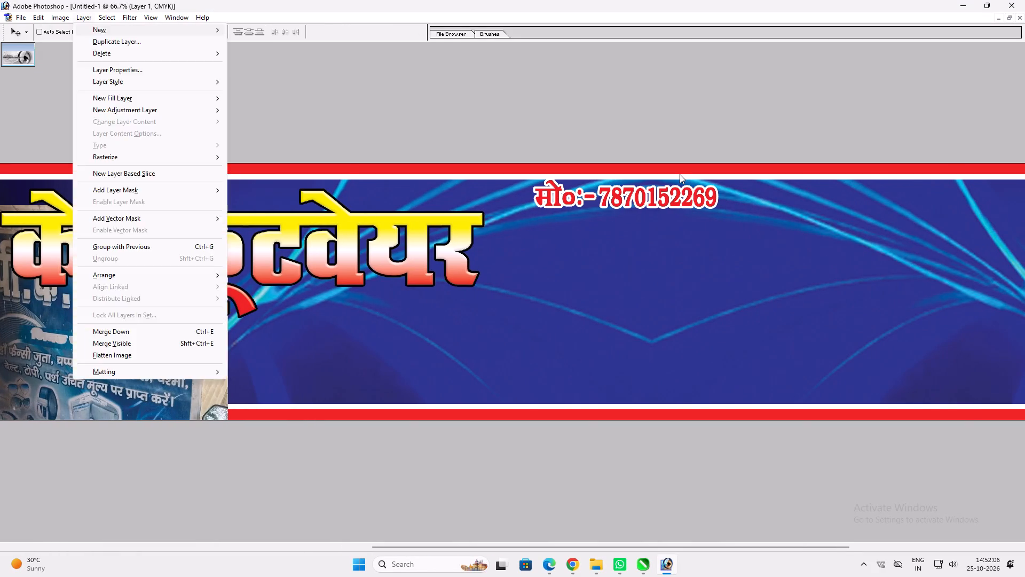
# Make the white stroke along the banner's red border slightly thinner through the layer's stroke style.
pyautogui.hotkey('alt', 'y')
pyautogui.press('k')
pyautogui.scroll(-4, 689, 287)
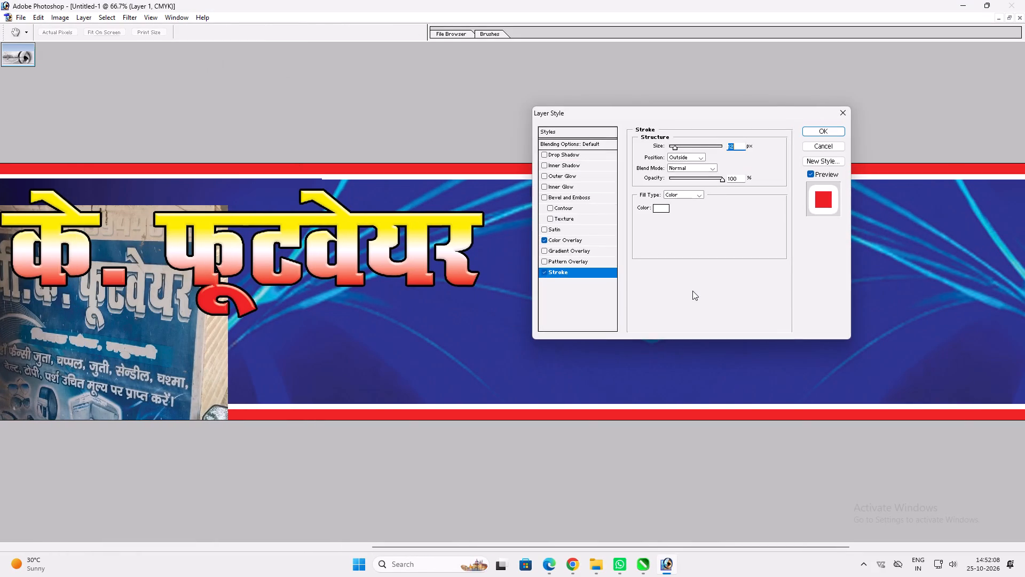
pyautogui.scroll(1, 692, 291)
pyautogui.scroll(-2, 693, 291)
pyautogui.press('Return')
pyautogui.press('v')
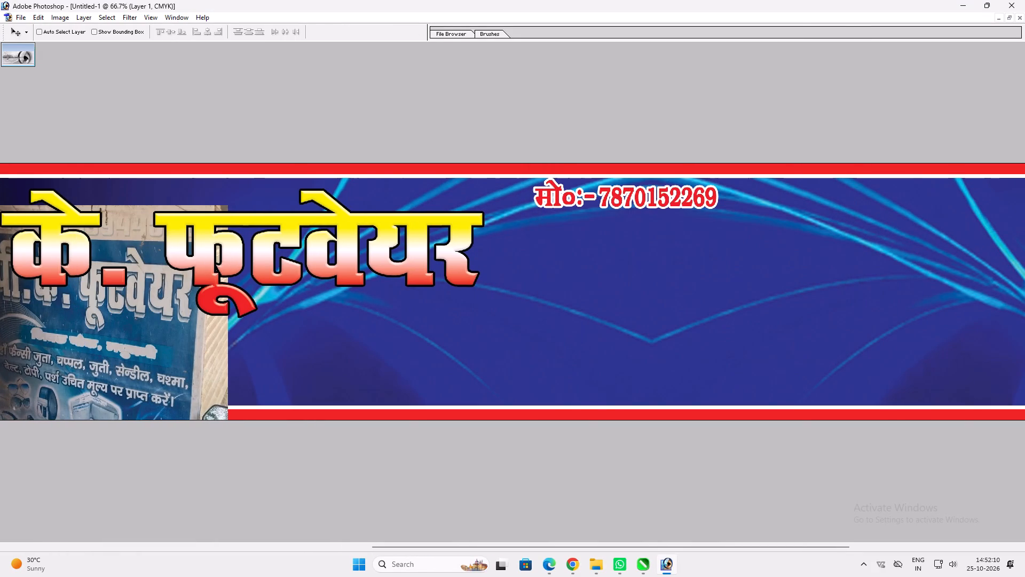
# Move the mobile-number line to the banner's upper right end, near the top border.
pyautogui.keyDown('ctrl'); pyautogui.click(685, 203); pyautogui.keyUp('ctrl')
pyautogui.moveTo(680, 201); pyautogui.dragTo(866, 218)
pyautogui.press('space')
pyautogui.press('space')
pyautogui.press('space')
pyautogui.press('space')
pyautogui.press('space')
pyautogui.moveTo(901, 214); pyautogui.dragTo(393, 216)
pyautogui.moveTo(499, 226); pyautogui.dragTo(897, 219)
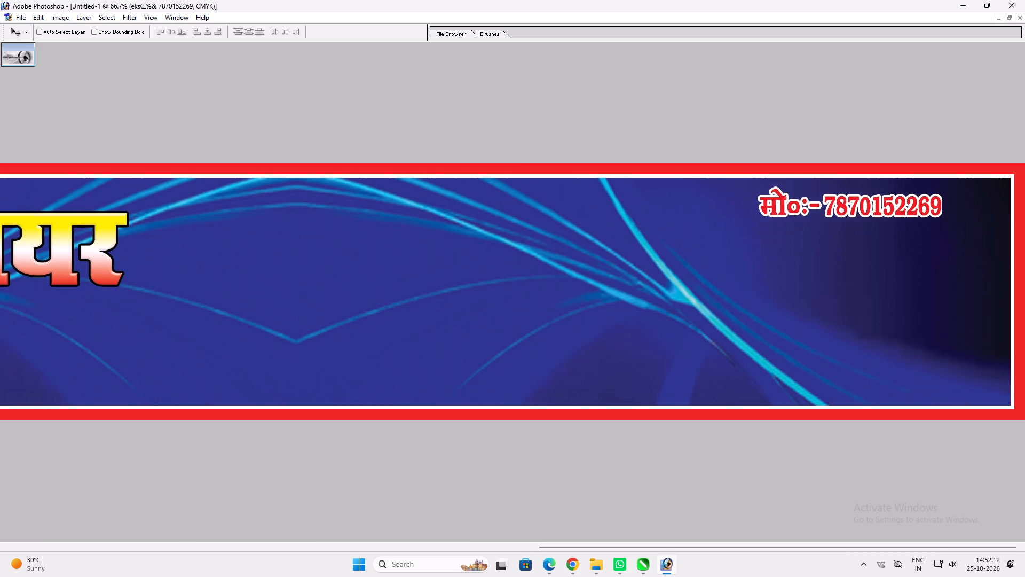
pyautogui.moveTo(897, 219); pyautogui.dragTo(950, 210)
pyautogui.press('space')
pyautogui.keyDown('shift'); pyautogui.moveTo(909, 217); pyautogui.dragTo(796, 222); pyautogui.keyUp('shift')
# Stretch the पी. के. फूटवेयर title horizontally about its centre to about twice its width, keeping its height.
pyautogui.press('space')
pyautogui.press('space')
pyautogui.press('space')
pyautogui.press('space')
pyautogui.press('space')
pyautogui.press('space')
pyautogui.press('space')
pyautogui.press('space')
pyautogui.press('space')
pyautogui.press('space')
pyautogui.press('space')
pyautogui.press('space')
pyautogui.press('space')
pyautogui.press('space')
pyautogui.press('space')
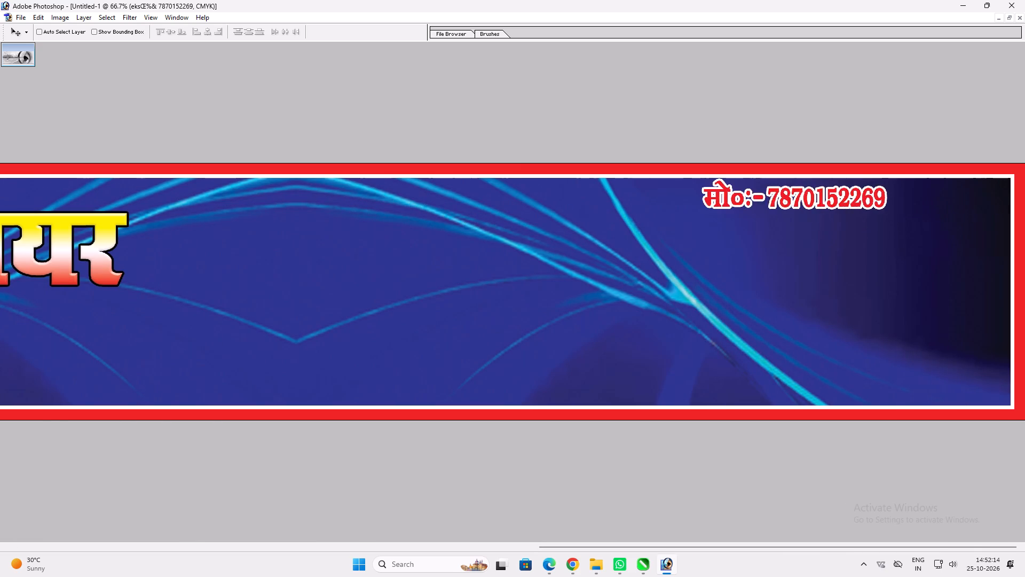
pyautogui.moveTo(521, 249); pyautogui.dragTo(903, 223)
pyautogui.moveTo(426, 260); pyautogui.dragTo(520, 247)
pyautogui.keyDown('ctrl'); pyautogui.click(531, 230); pyautogui.keyUp('ctrl')
pyautogui.hotkey('ctrl', 't')
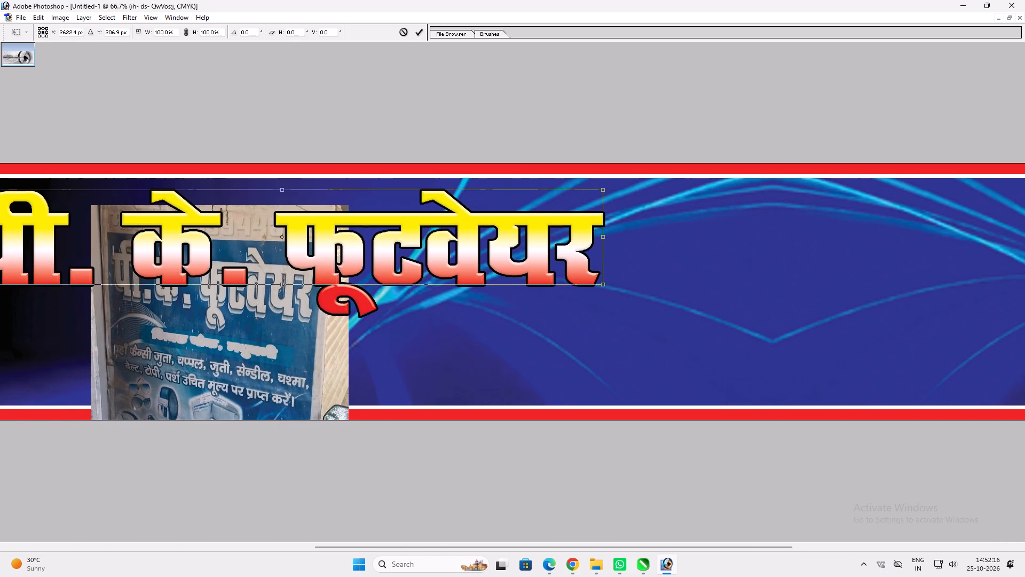
pyautogui.keyDown('shift'); pyautogui.moveTo(601, 225); pyautogui.dragTo(916, 214); pyautogui.keyUp('shift')
pyautogui.hotkey('shift', 'Return')
# Enlarge the पी. के. फूटवेयर title slightly about its centre, by about 4 percent.
pyautogui.press('space')
pyautogui.press('space')
pyautogui.press('space')
pyautogui.press('space')
pyautogui.press('space')
pyautogui.press('space')
pyautogui.press('space')
pyautogui.press('space')
pyautogui.press('space')
pyautogui.press('space')
pyautogui.press('space')
pyautogui.press('space')
pyautogui.press('space')
pyautogui.press('space')
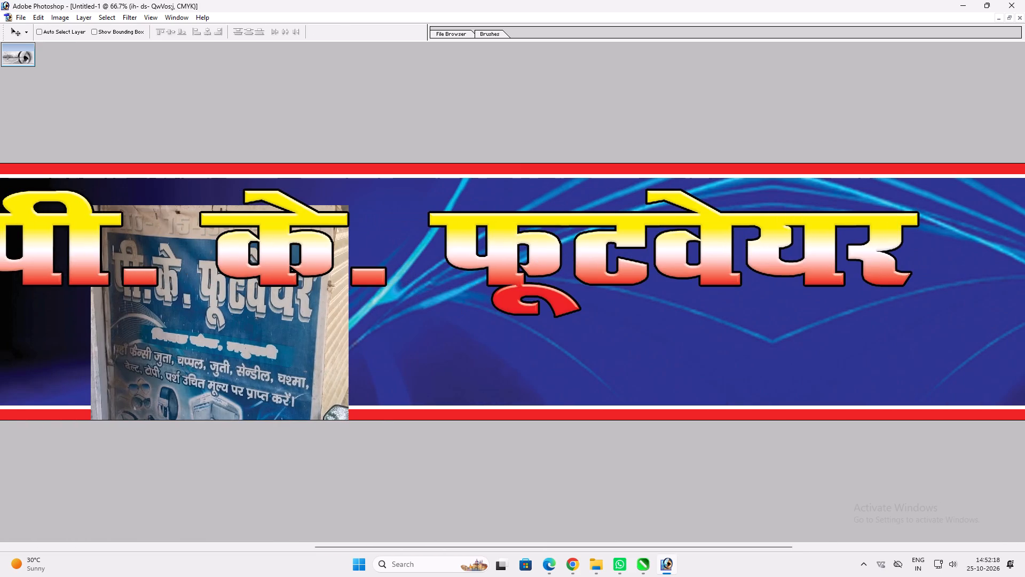
pyautogui.rightClick(799, 237)
pyautogui.moveTo(802, 239); pyautogui.dragTo(823, 242)
pyautogui.hotkey('ctrl', 't')
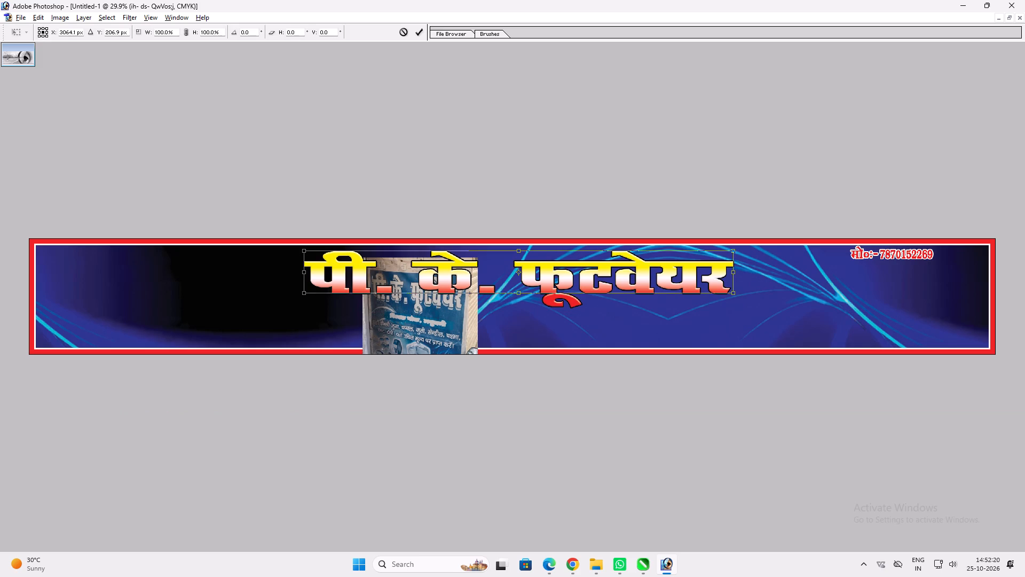
pyautogui.keyDown('alt'); pyautogui.keyDown('shift'); pyautogui.moveTo(734, 287); pyautogui.dragTo(743, 284); pyautogui.keyUp('shift'); pyautogui.keyUp('alt')
pyautogui.press('Return')
pyautogui.press('v')
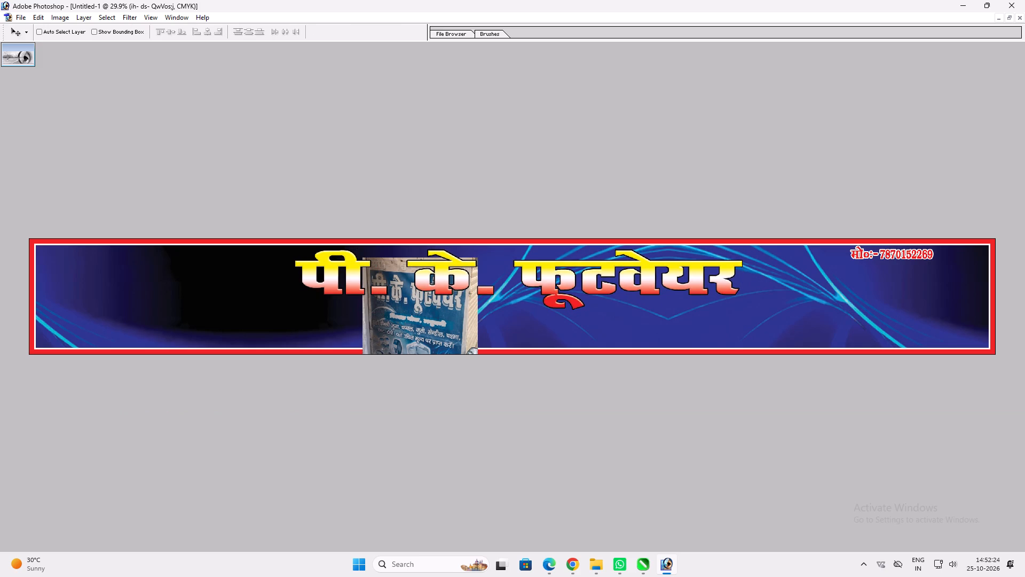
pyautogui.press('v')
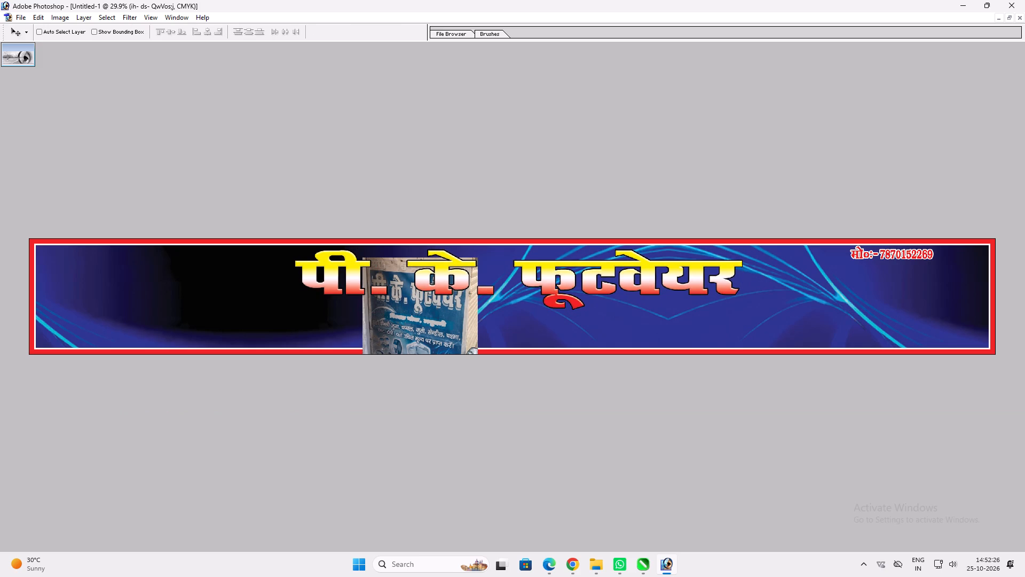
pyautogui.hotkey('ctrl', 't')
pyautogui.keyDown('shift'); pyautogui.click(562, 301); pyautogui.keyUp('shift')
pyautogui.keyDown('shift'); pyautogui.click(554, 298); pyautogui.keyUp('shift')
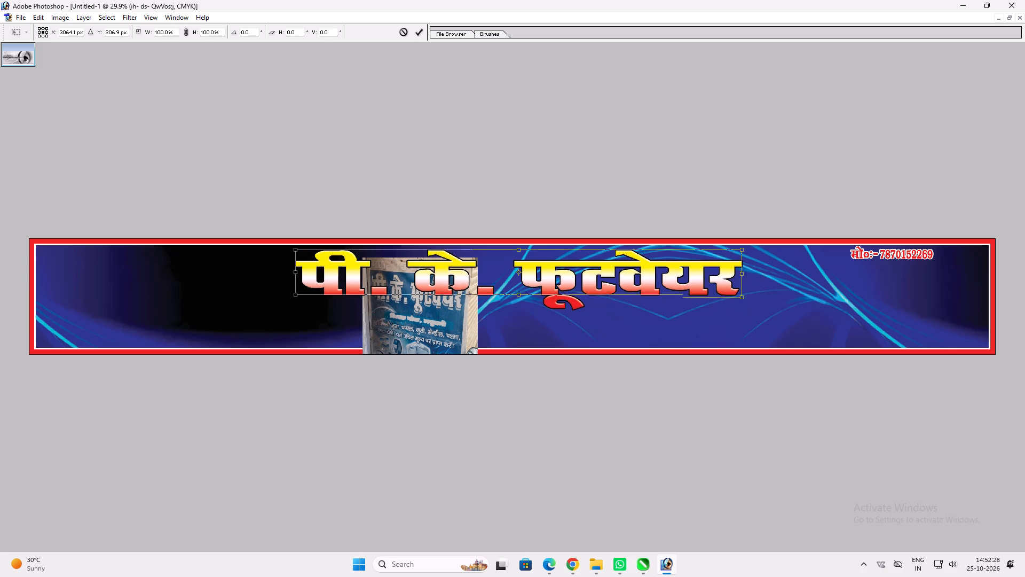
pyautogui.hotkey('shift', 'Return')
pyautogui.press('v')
# Move the signboard photo up and right, to the end of the title beside the mobile-number line, with its lettering readable.
pyautogui.scroll(1, 465, 336)
pyautogui.keyDown('ctrl'); pyautogui.click(436, 321); pyautogui.keyUp('ctrl')
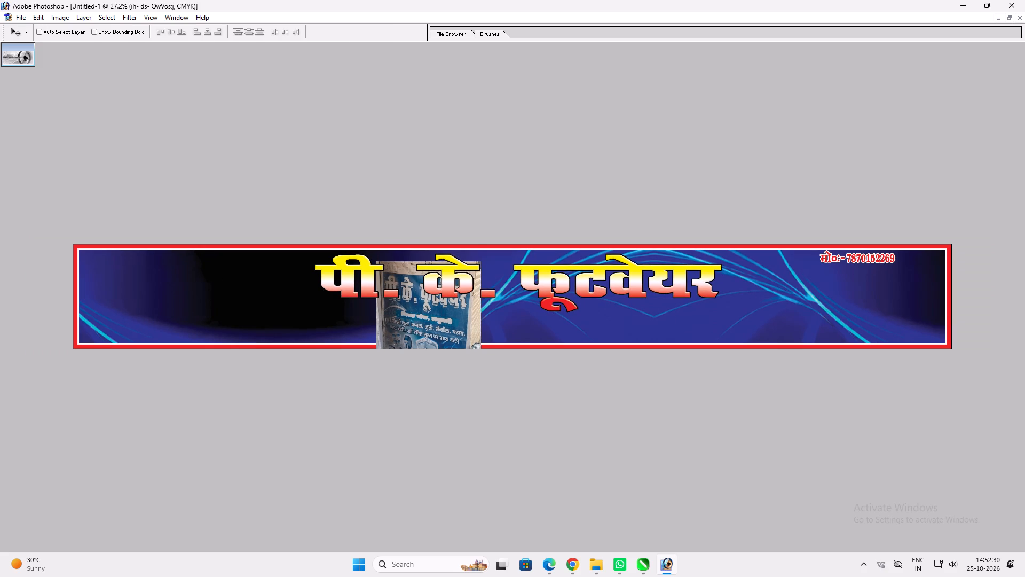
pyautogui.moveTo(436, 320); pyautogui.dragTo(430, 260)
pyautogui.hotkey('ctrl', '+')
pyautogui.hotkey('ctrl', '+')
pyautogui.press('space')
pyautogui.keyDown('ctrl'); pyautogui.moveTo(957, 246); pyautogui.dragTo(751, 234); pyautogui.keyUp('ctrl')
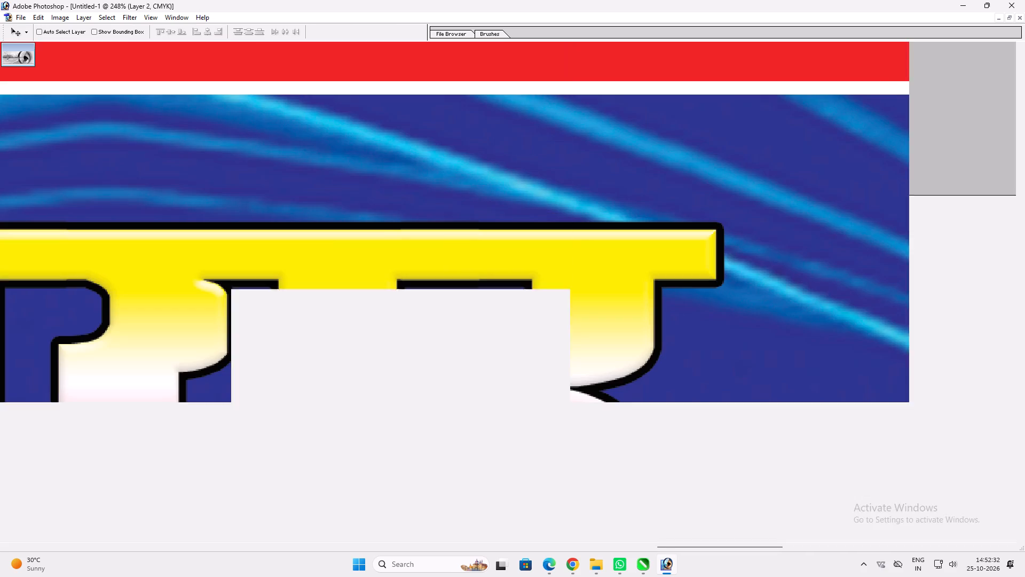
pyautogui.hotkey('ctrl', '-')
pyautogui.hotkey('ctrl', '-')
pyautogui.hotkey('ctrl', '-')
pyautogui.hotkey('ctrl', '-')
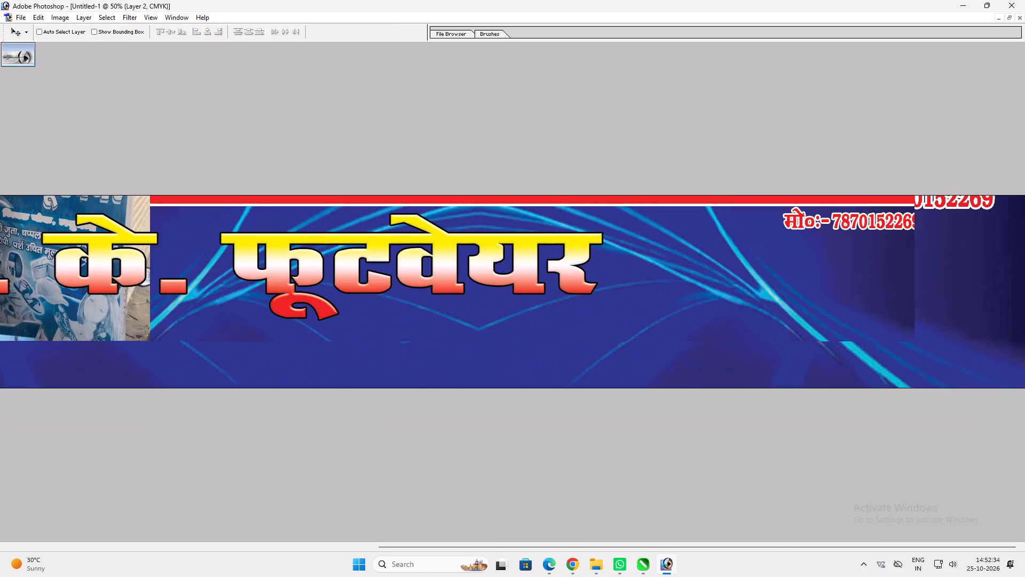
pyautogui.hotkey('ctrl', '-')
pyautogui.press('v')
pyautogui.keyDown('ctrl'); pyautogui.click(352, 316); pyautogui.keyUp('ctrl')
pyautogui.moveTo(346, 311); pyautogui.dragTo(511, 310)
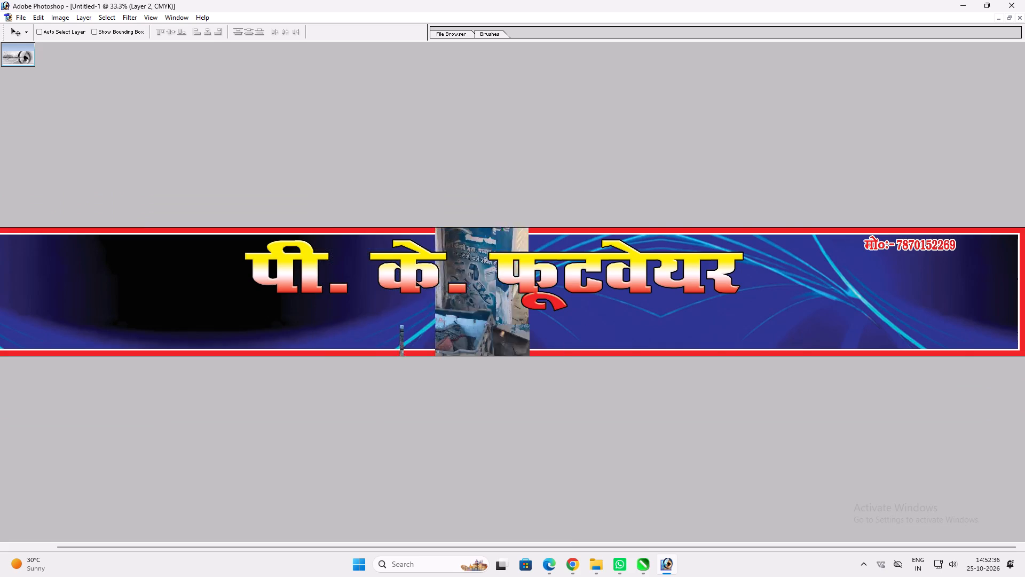
pyautogui.moveTo(511, 310); pyautogui.dragTo(729, 303)
pyautogui.hotkey('ctrl', '+')
pyautogui.press('space')
pyautogui.moveTo(708, 303); pyautogui.dragTo(476, 294)
pyautogui.moveTo(642, 278); pyautogui.dragTo(627, 279)
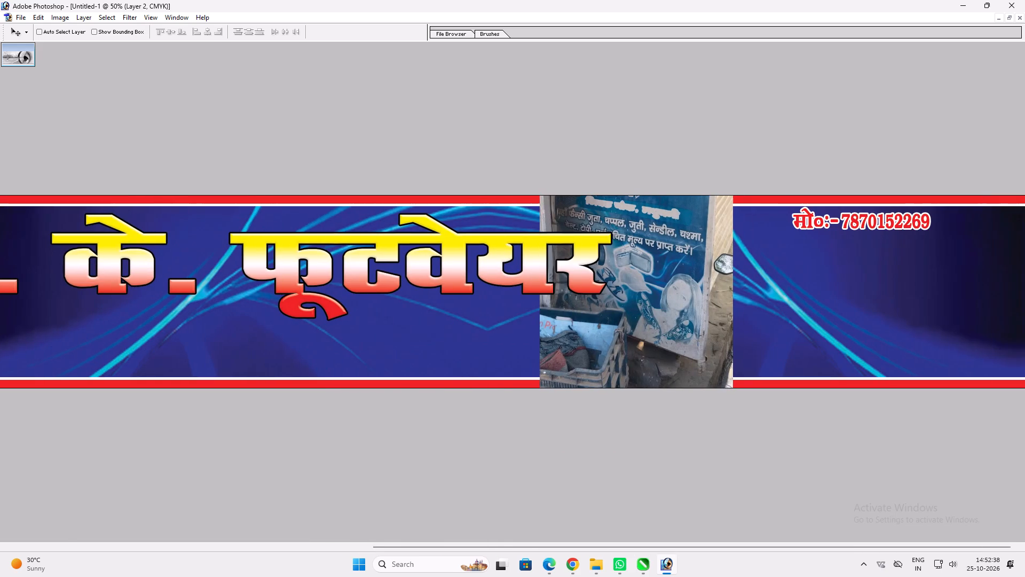
pyautogui.moveTo(627, 279); pyautogui.dragTo(369, 227)
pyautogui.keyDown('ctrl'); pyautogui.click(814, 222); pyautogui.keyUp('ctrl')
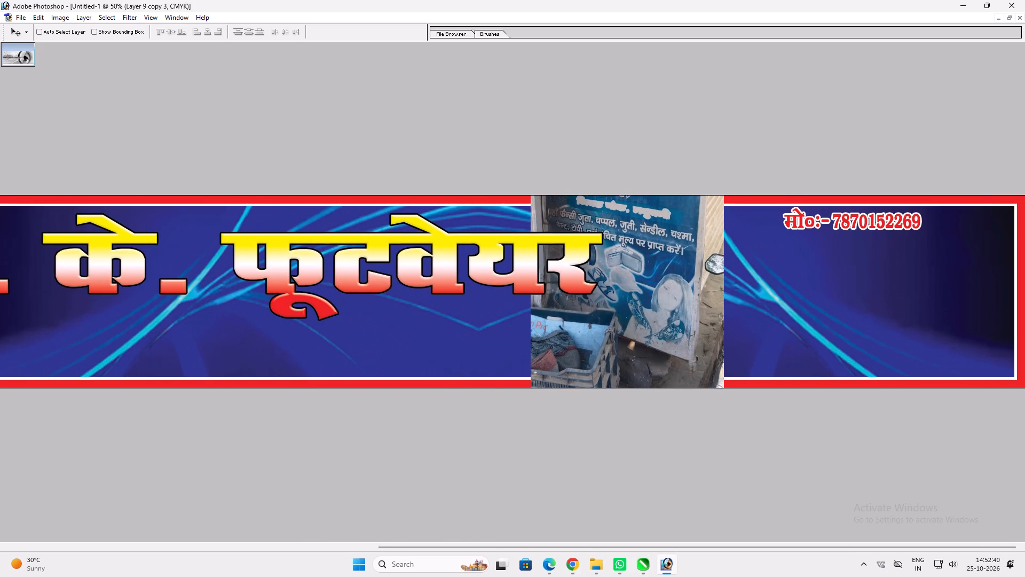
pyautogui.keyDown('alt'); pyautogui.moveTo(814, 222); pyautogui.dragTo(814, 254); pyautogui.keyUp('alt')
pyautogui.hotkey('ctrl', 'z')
pyautogui.keyDown('ctrl'); pyautogui.click(813, 220); pyautogui.keyUp('ctrl')
pyautogui.keyDown('alt'); pyautogui.moveTo(813, 221); pyautogui.dragTo(822, 256); pyautogui.keyUp('alt')
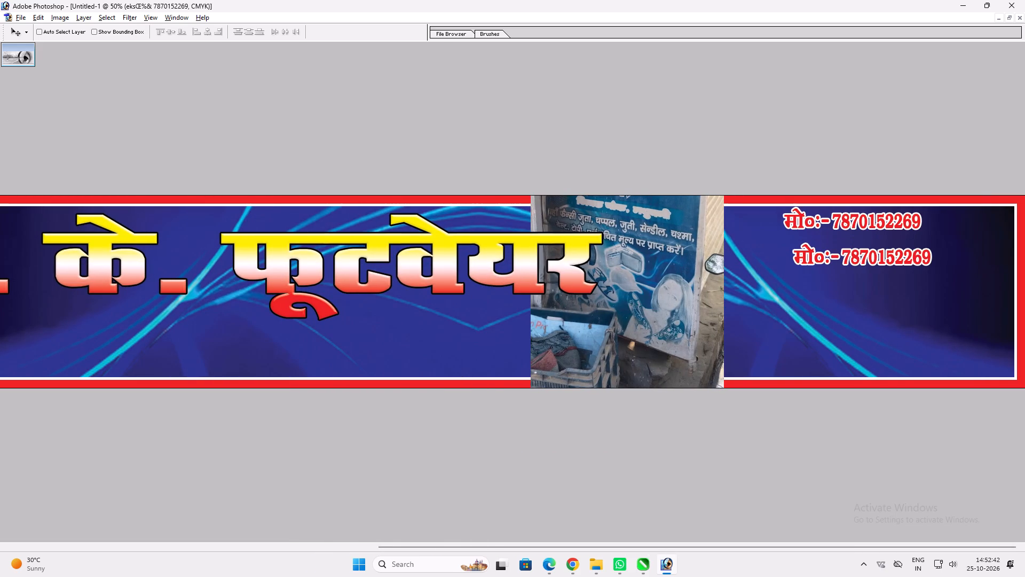
pyautogui.click(817, 264)
pyautogui.press('t')
pyautogui.click(815, 261)
pyautogui.press('t')
pyautogui.click(811, 266)
pyautogui.hotkey('ctrl', 'a')
pyautogui.press('f')
pyautogui.write('toN pkSd')
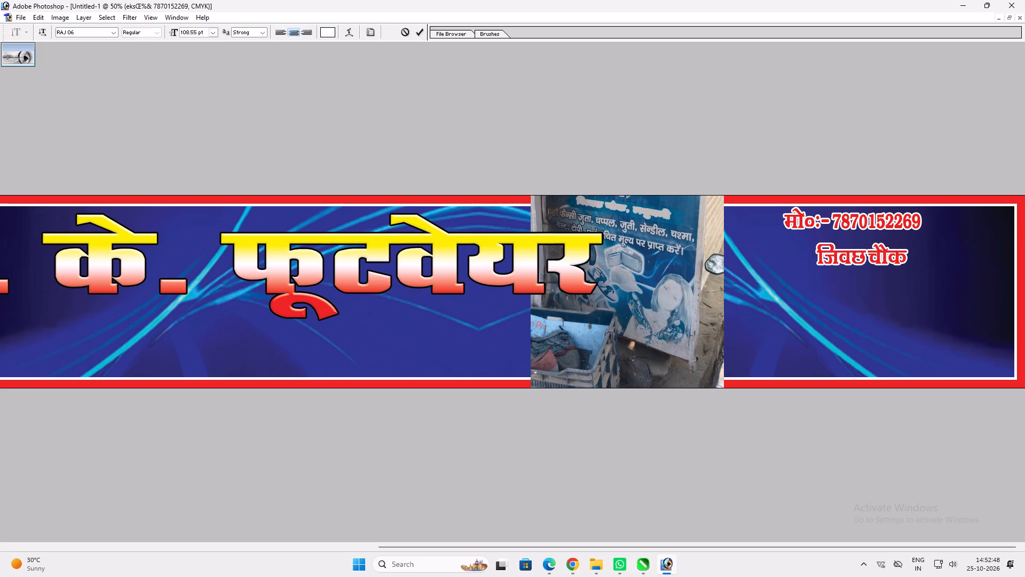
pyautogui.write('] e')
pyautogui.write('/kqcuh')
pyautogui.press('Return')
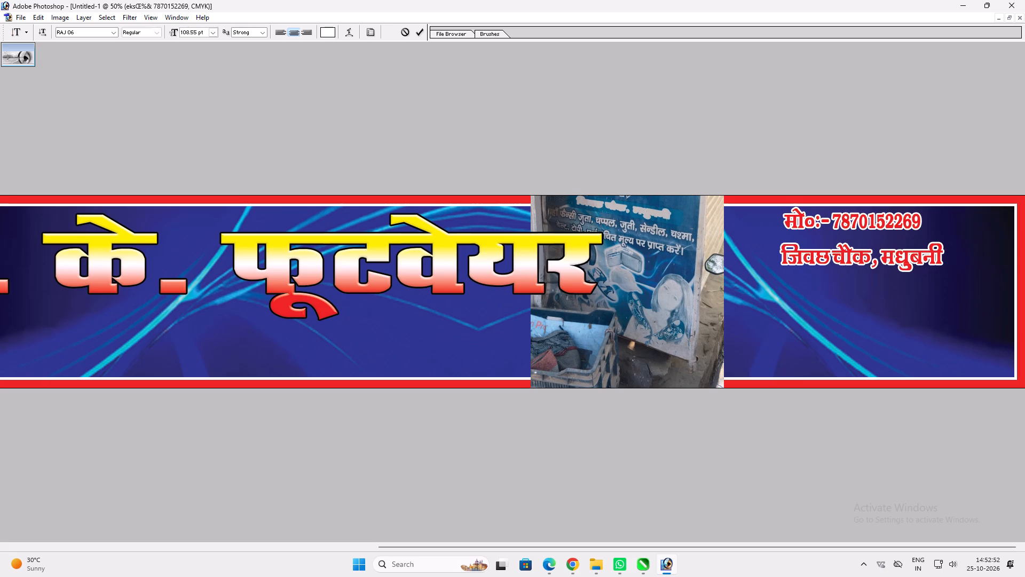
# Bring the signboard photo to the front of all layers and shift it slightly left and down.
pyautogui.press('v')
pyautogui.keyDown('ctrl'); pyautogui.click(637, 300); pyautogui.keyUp('ctrl')
pyautogui.hotkey('ctrl', 'shift', ']')
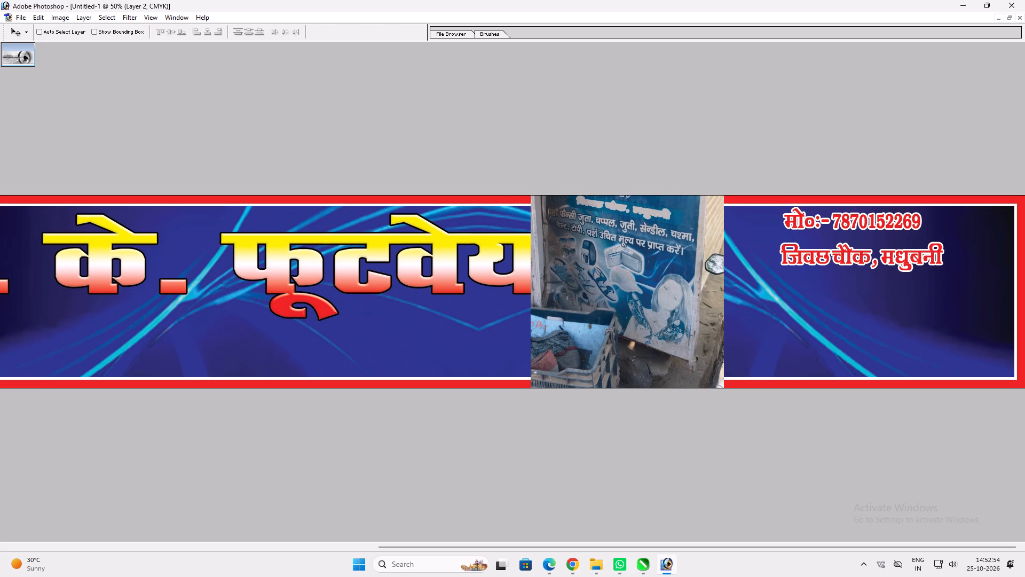
pyautogui.press('v')
pyautogui.moveTo(598, 311); pyautogui.dragTo(575, 319)
# Duplicate the जिवछ चौक, मधुबनी line below itself and replace the copy's text with यहाँ फैन्सी जुता, चप्पल,.
pyautogui.keyDown('ctrl'); pyautogui.click(812, 254); pyautogui.keyUp('ctrl')
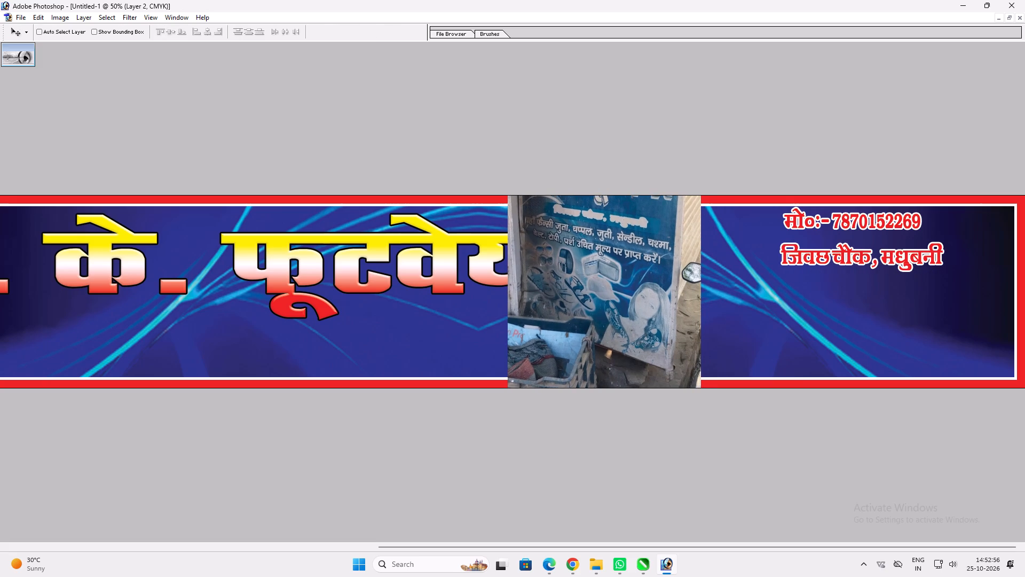
pyautogui.keyDown('alt'); pyautogui.moveTo(812, 254); pyautogui.dragTo(799, 307); pyautogui.keyUp('alt')
pyautogui.press('t')
pyautogui.click(795, 307)
pyautogui.hotkey('ctrl', 'a')
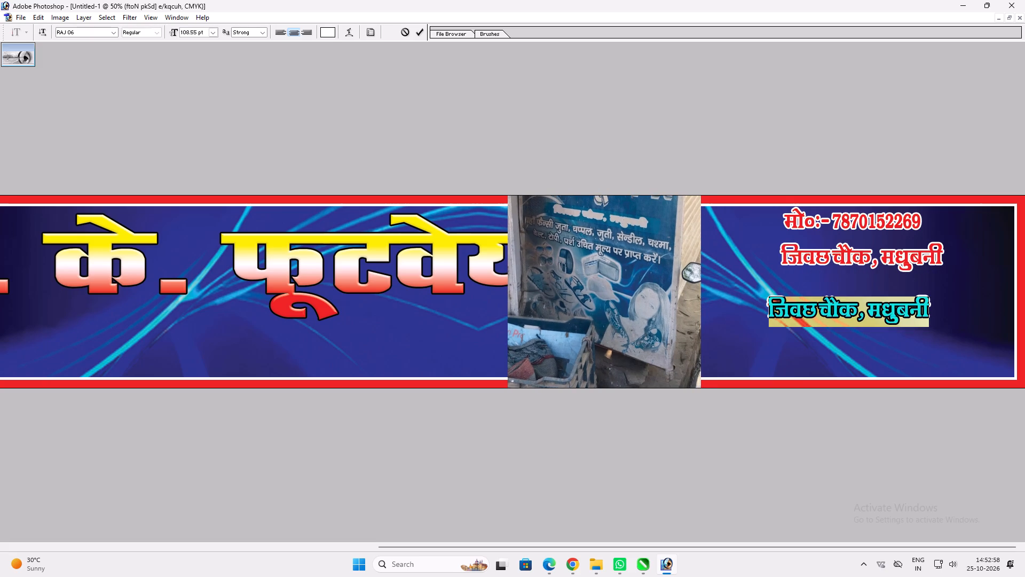
pyautogui.write(';gk')
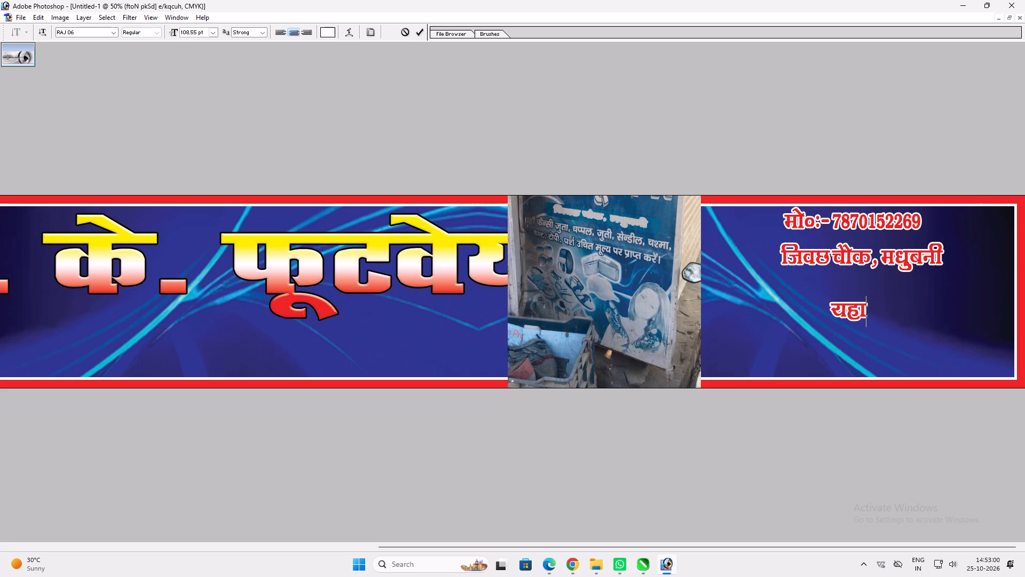
pyautogui.hotkey('alt', '0')
pyautogui.hotkey('alt', '1')
pyautogui.hotkey('alt', '6')
pyautogui.hotkey('alt', '1')
pyautogui.press('space')
pyautogui.write('QS')
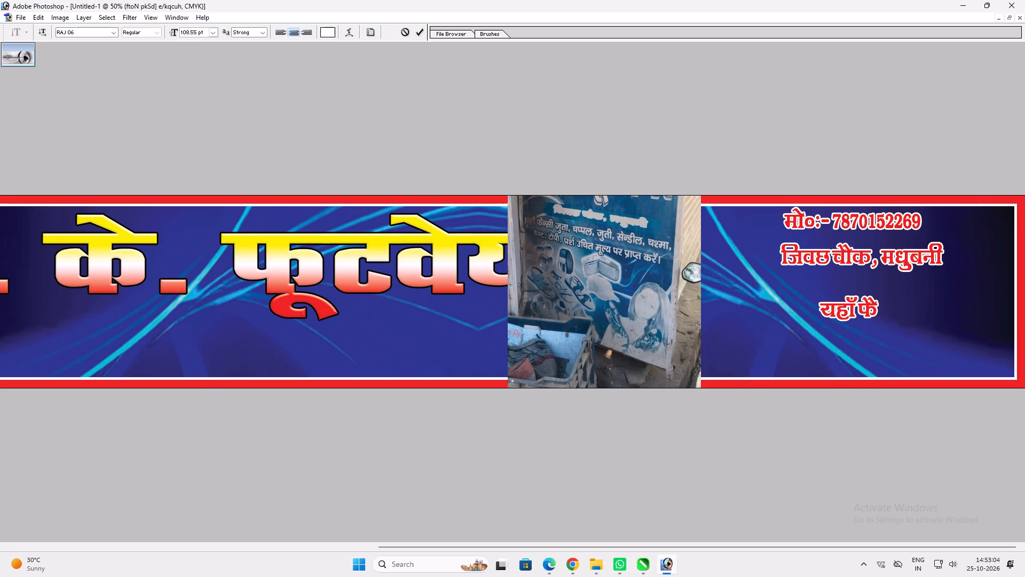
pyautogui.write('Ulh')
pyautogui.press('space')
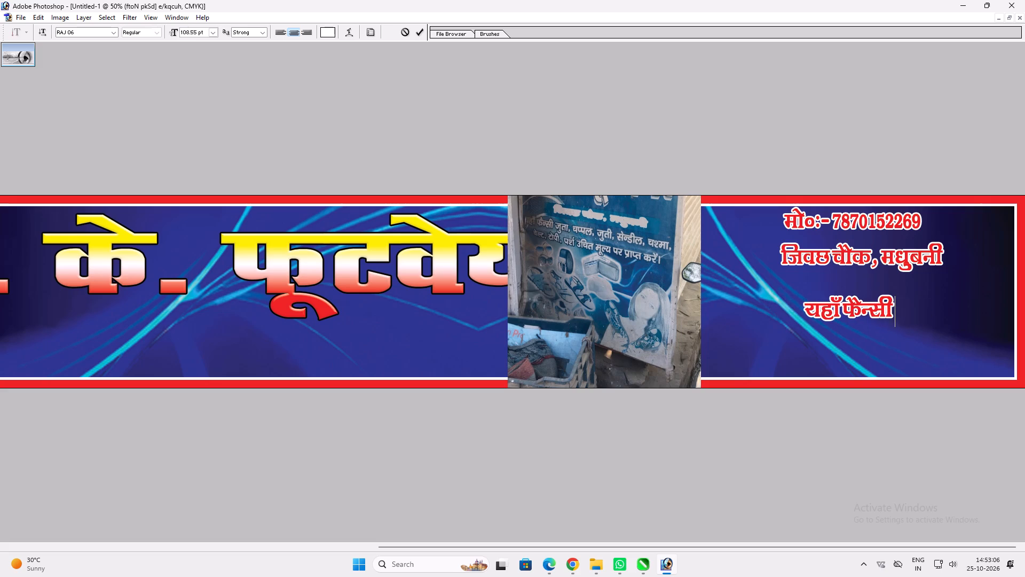
pyautogui.write('tqrk')
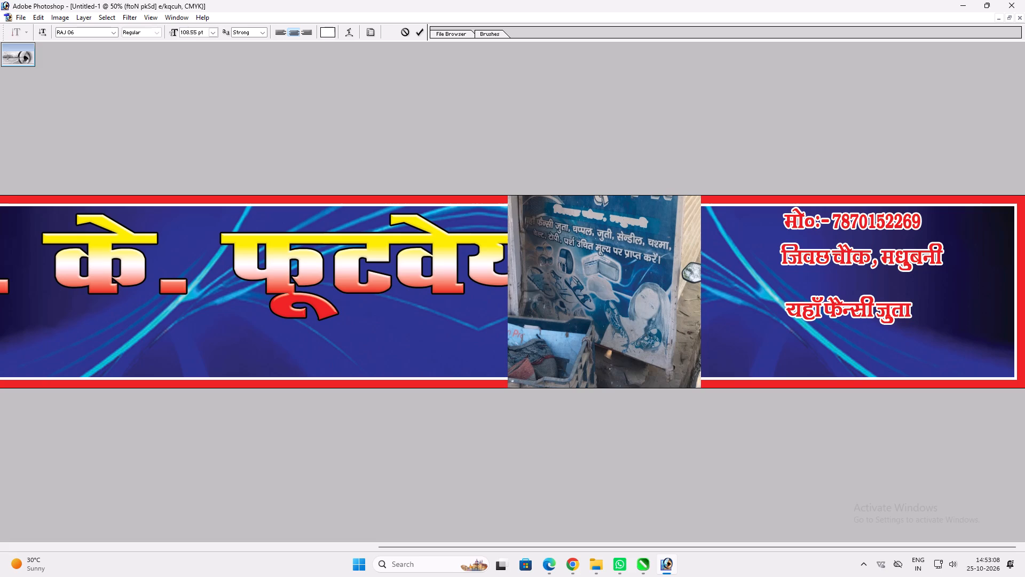
pyautogui.write('] pII')
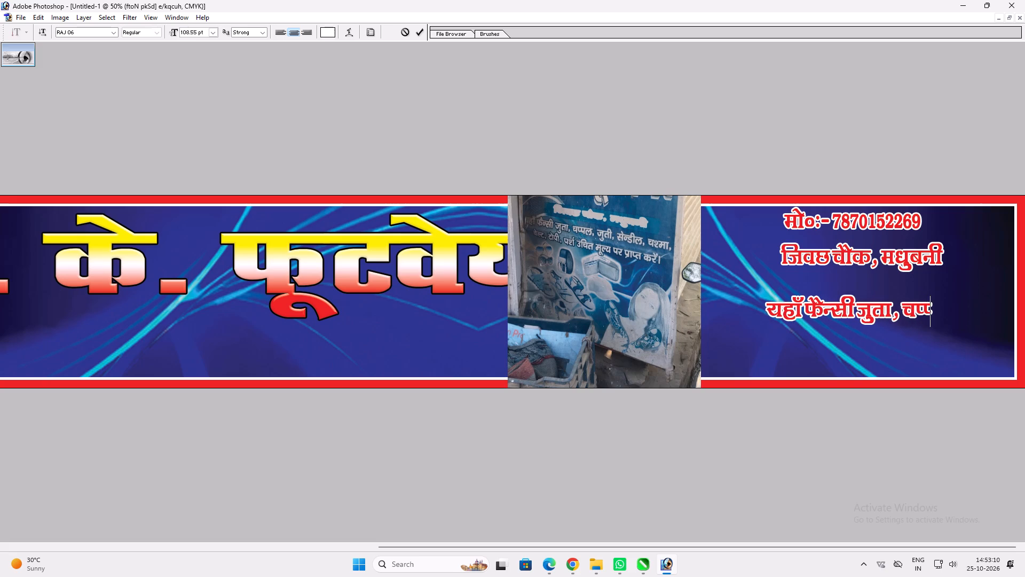
pyautogui.press('BackSpace')
pyautogui.write('iy')
pyautogui.write(']')
pyautogui.press('space')
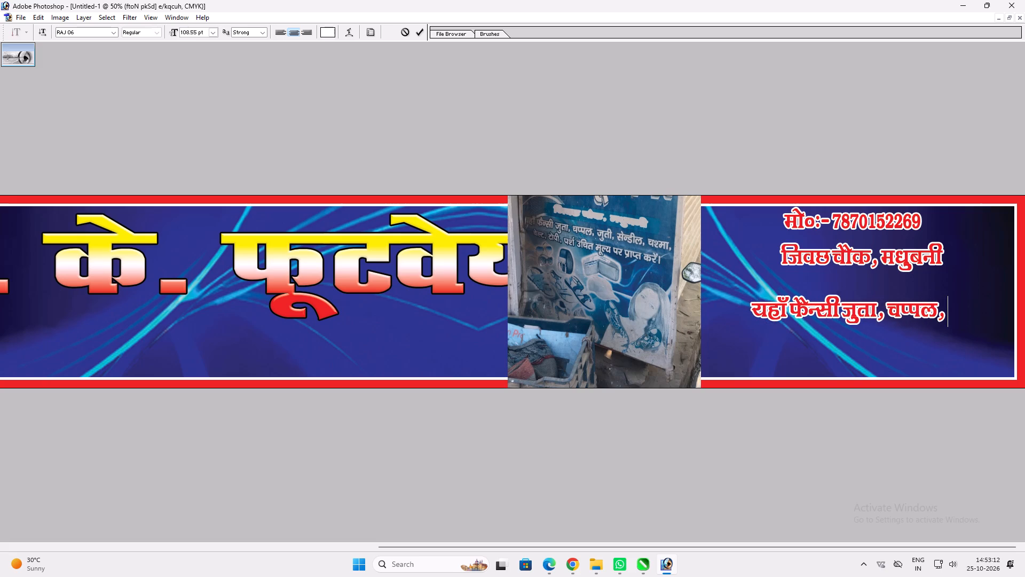
# Shift the product line left and append जती, सेन्डील, to it.
pyautogui.moveTo(791, 363); pyautogui.dragTo(740, 364)
pyautogui.press('space')
pyautogui.write('trh')
pyautogui.write('] ls')
pyautogui.write('UNh')
pyautogui.press('BackSpace')
pyautogui.press('BackSpace')
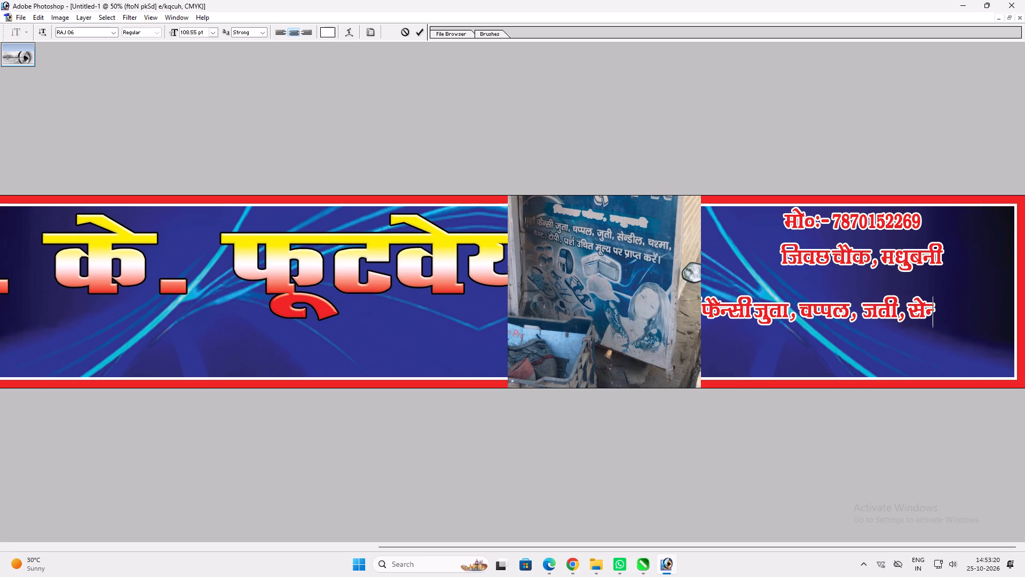
pyautogui.hotkey('shift', 'm')
pyautogui.write('hy]')
pyautogui.press('space')
# Shift the product line further left and append चश्मा, बेल्ट, to it.
pyautogui.moveTo(794, 378); pyautogui.dragTo(719, 379)
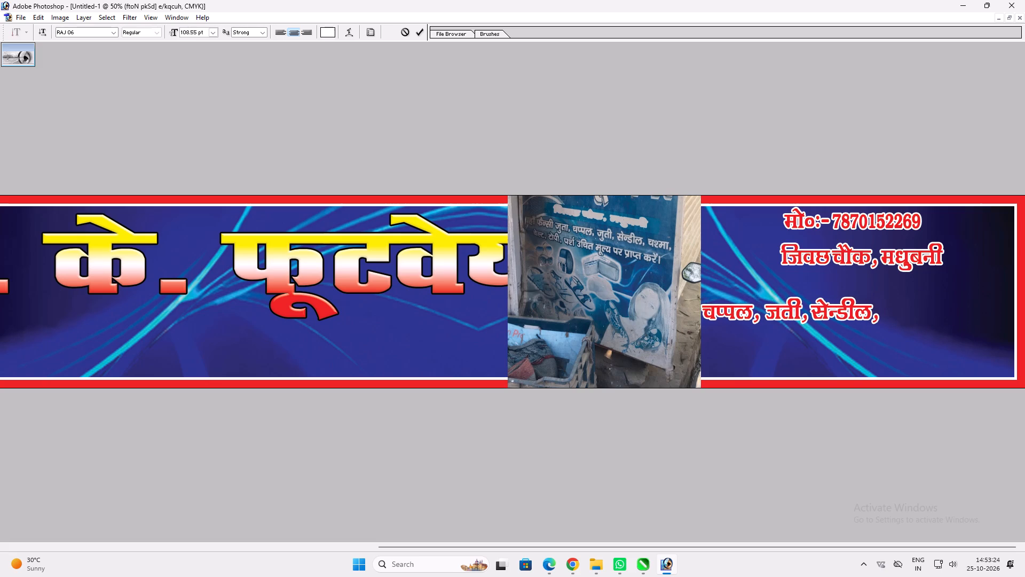
pyautogui.write("p'ek]")
pyautogui.press('space')
pyautogui.write('csU')
pyautogui.press('BackSpace')
pyautogui.write('Yv')
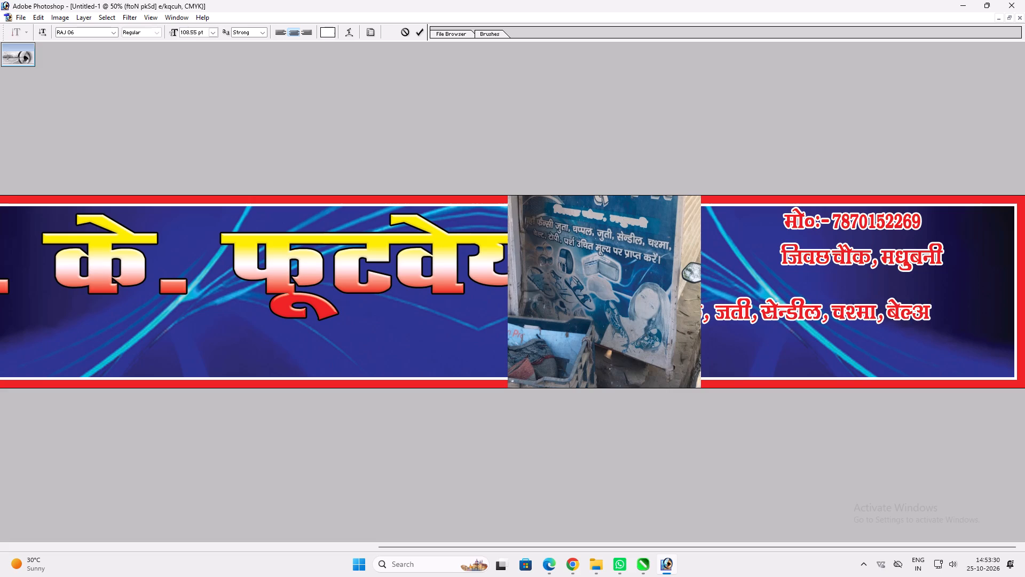
pyautogui.press('BackSpace')
pyautogui.write('C]')
pyautogui.press('BackSpace')
pyautogui.press('BackSpace')
pyautogui.write('V]')
pyautogui.press('space')
# Shift the product line slightly left again and append टोपी to it.
pyautogui.moveTo(774, 364); pyautogui.dragTo(747, 363)
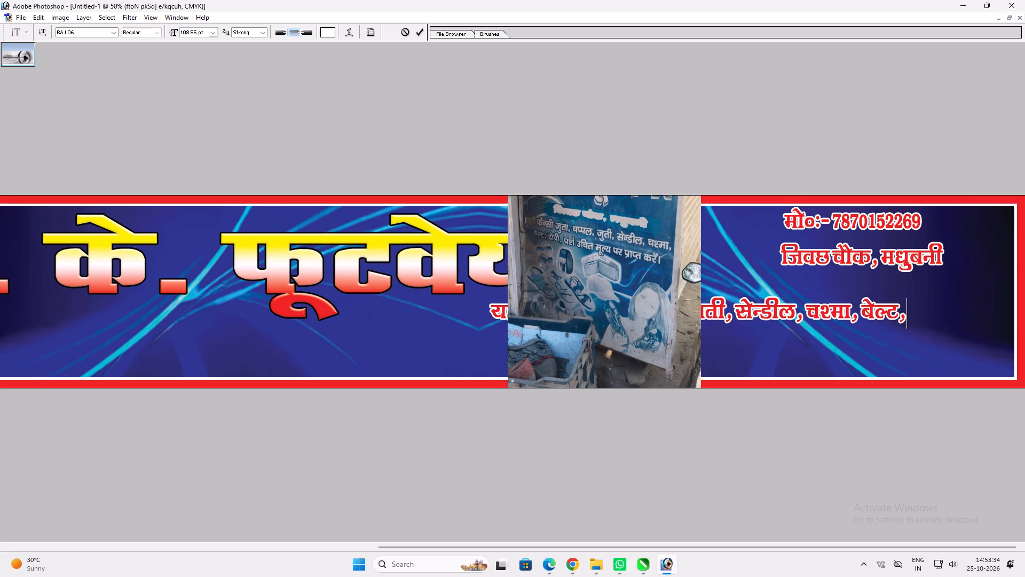
pyautogui.moveTo(747, 363); pyautogui.dragTo(746, 363)
pyautogui.write('vks')
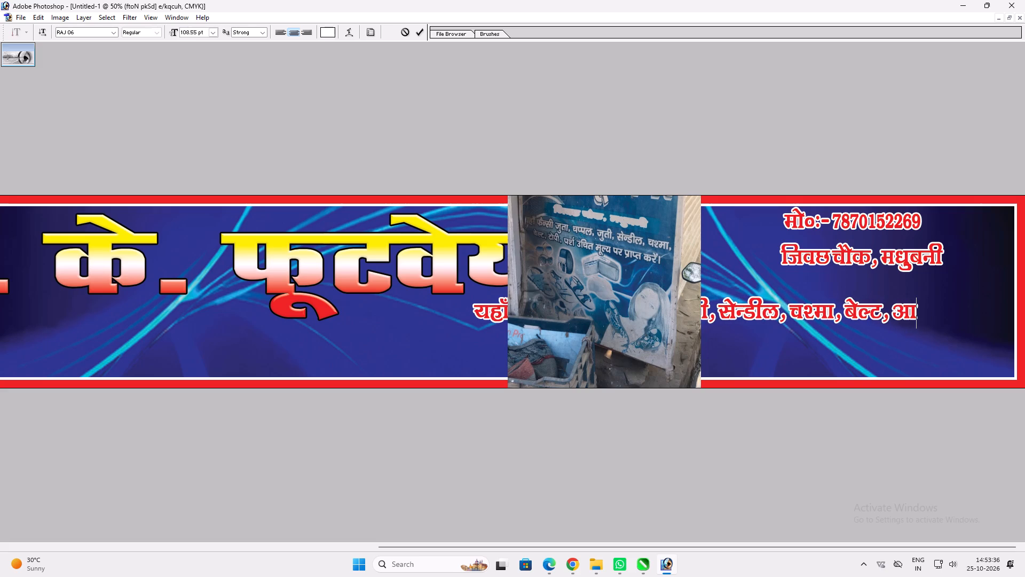
pyautogui.press('BackSpace')
pyautogui.press('BackSpace')
pyautogui.press('BackSpace')
pyautogui.write('Vksih')
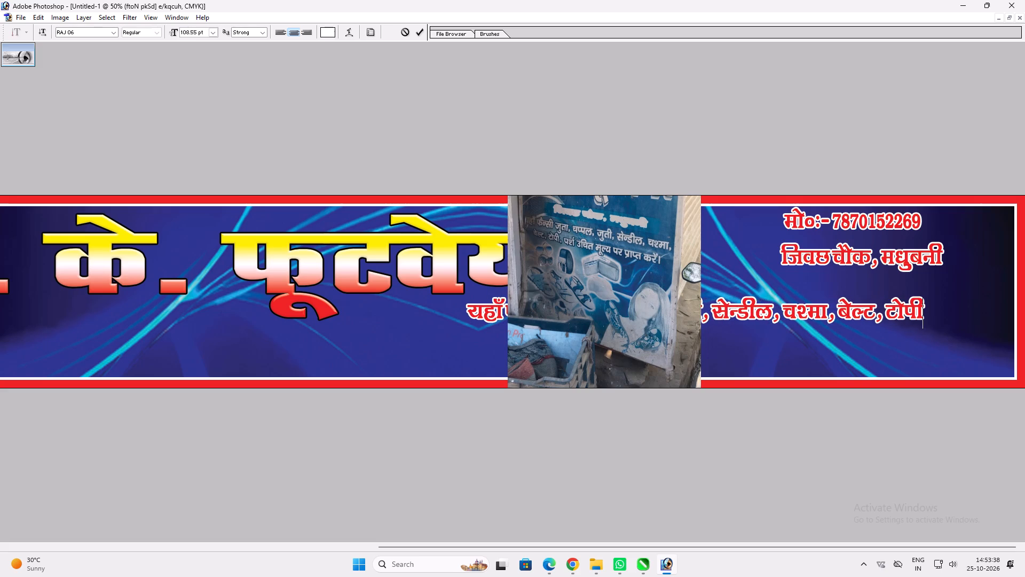
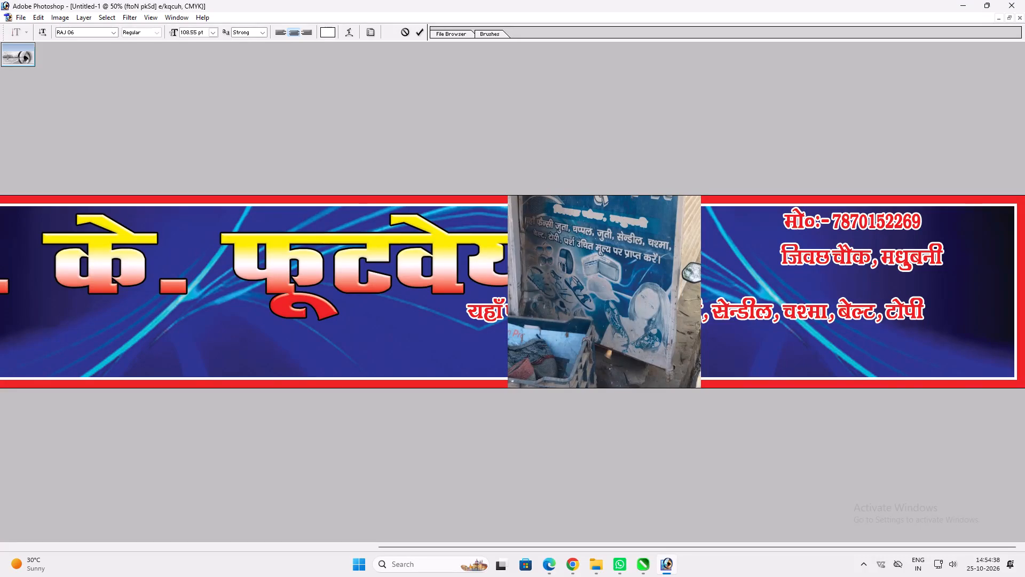
# Shift the product line left and append पर्श उचित मूल्य पर प्राप्त करें। after टोपी.
pyautogui.moveTo(973, 393); pyautogui.dragTo(922, 395)
pyautogui.write('] i')
pyautogui.write("'kZ")
pyautogui.press('space')
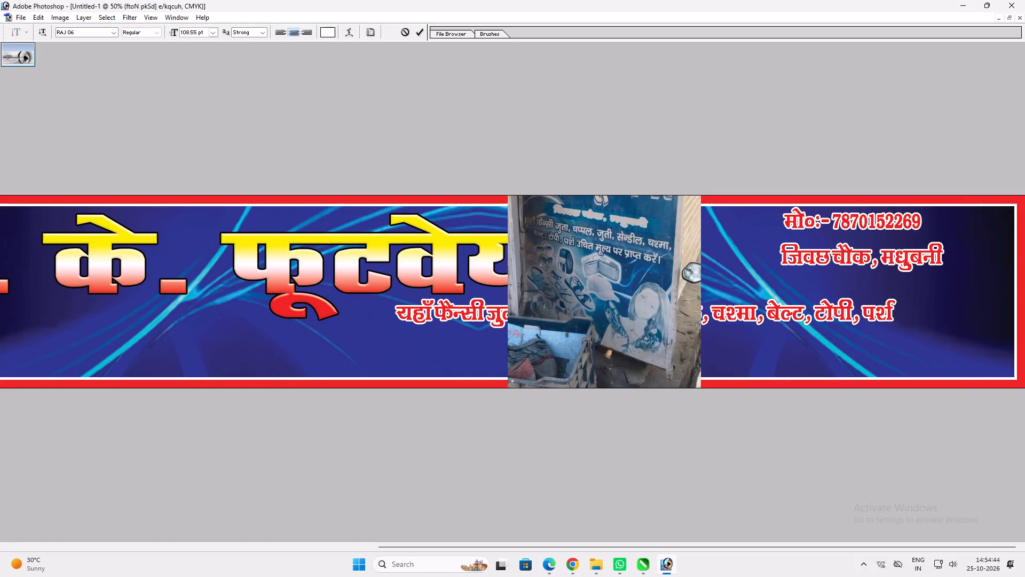
pyautogui.write('mfpe')
pyautogui.press('BackSpace')
pyautogui.write('r ew')
pyautogui.write('Y; ij fe')
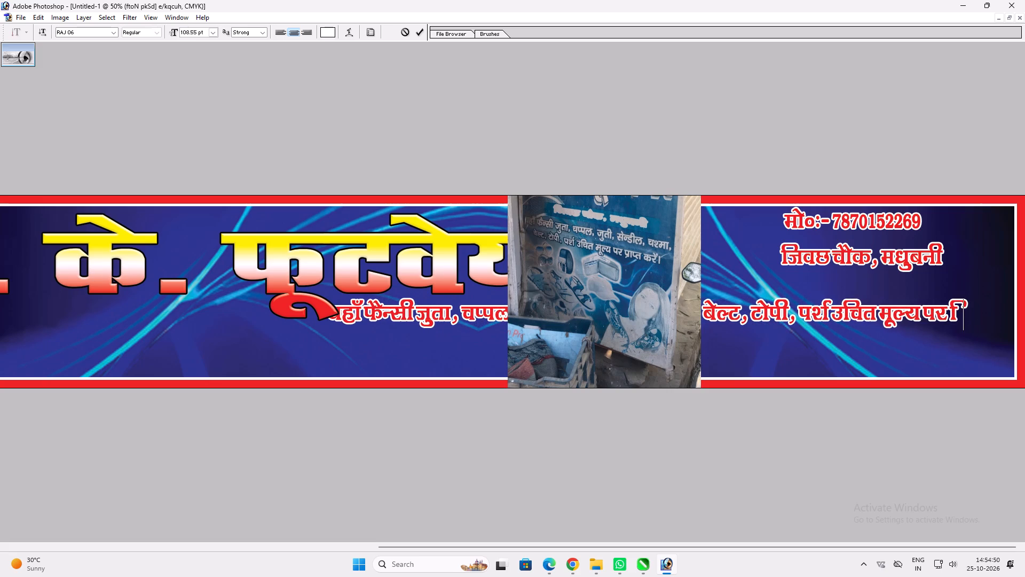
pyautogui.press('BackSpace')
pyautogui.press('BackSpace')
pyautogui.write('izk')
pyautogui.write('kIr djsa A')
pyautogui.press('Return')
pyautogui.write('vv')
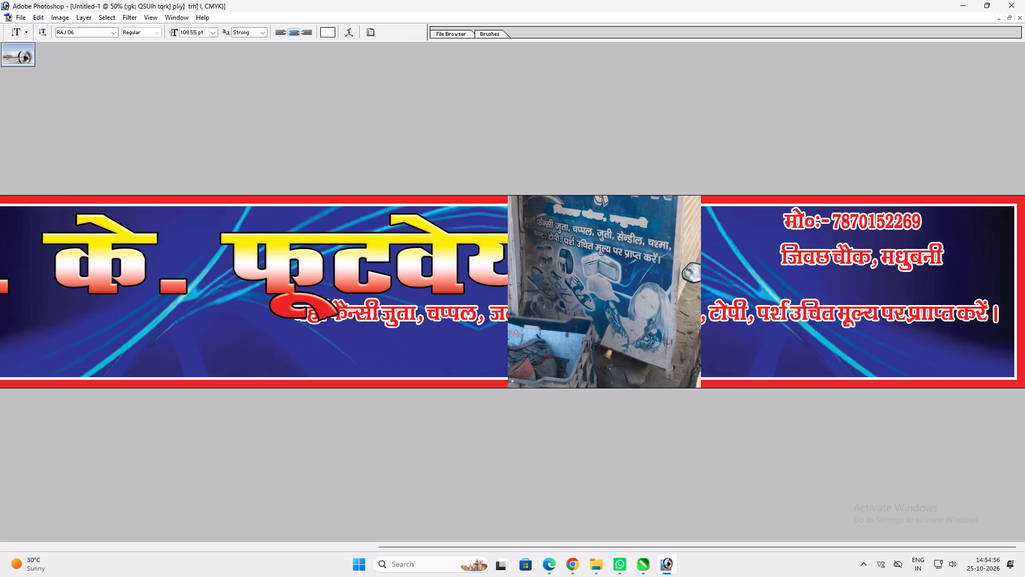
pyautogui.press('v')
# Move the completed product line down and left so it sits beneath the पी. के. फूटवेयर title.
pyautogui.moveTo(919, 354); pyautogui.dragTo(778, 376)
pyautogui.press('space')
pyautogui.press('space')
pyautogui.press('space')
pyautogui.press('space')
pyautogui.press('space')
pyautogui.press('space')
pyautogui.press('space')
pyautogui.press('space')
pyautogui.press('space')
pyautogui.press('space')
pyautogui.press('space')
pyautogui.press('space')
pyautogui.press('space')
pyautogui.press('space')
pyautogui.press('space')
pyautogui.press('space')
pyautogui.press('space')
pyautogui.press('space')
pyautogui.press('space')
pyautogui.press('space')
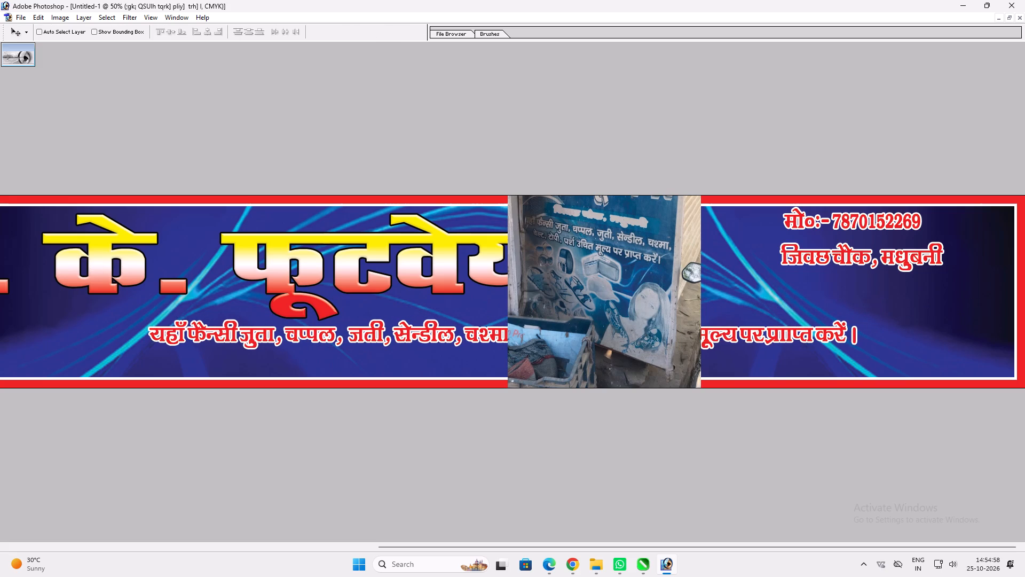
pyautogui.rightClick(745, 336)
pyautogui.moveTo(762, 334); pyautogui.dragTo(769, 334)
pyautogui.moveTo(750, 315); pyautogui.dragTo(765, 316, button='right')
pyautogui.click(774, 318)
pyautogui.write('vv')
pyautogui.moveTo(786, 331); pyautogui.dragTo(463, 334)
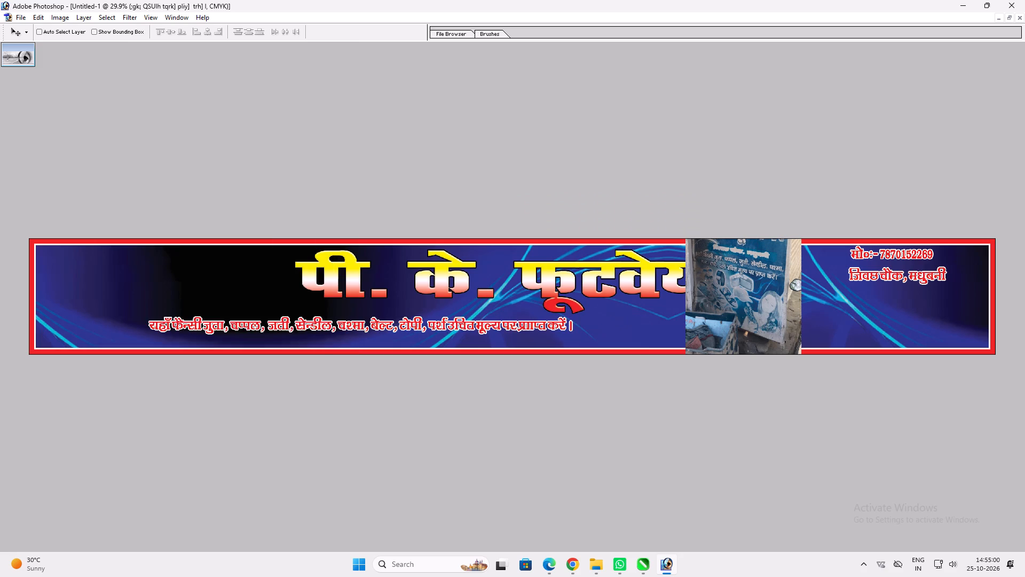
pyautogui.moveTo(463, 334); pyautogui.dragTo(467, 339)
# Enlarge the product line proportionally until it spans most of the banner, and shift it right to centre it below the title.
pyautogui.hotkey('ctrl', 't')
pyautogui.keyDown('shift'); pyautogui.moveTo(575, 334); pyautogui.dragTo(650, 330); pyautogui.keyUp('shift')
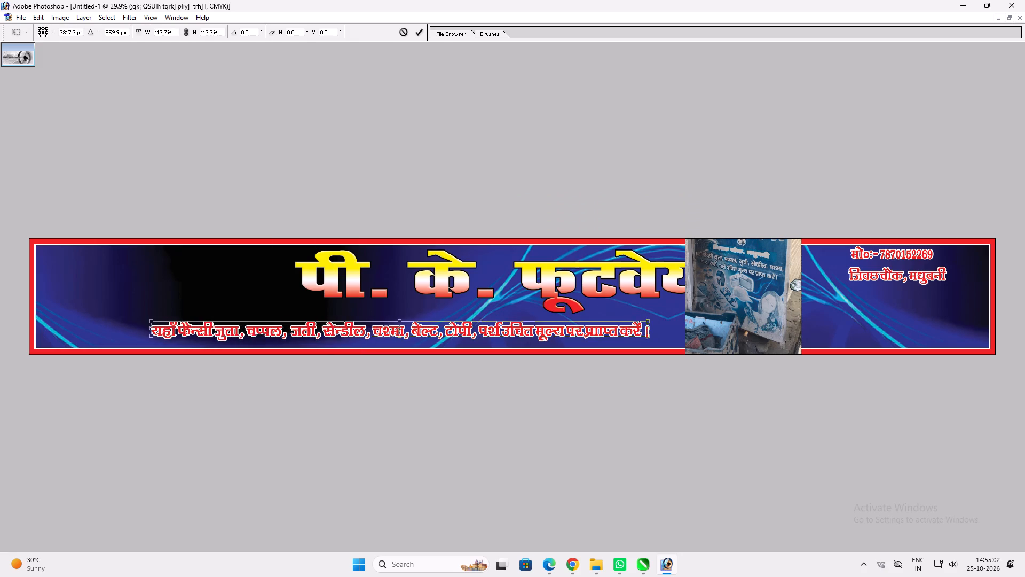
pyautogui.keyDown('shift'); pyautogui.moveTo(649, 328); pyautogui.dragTo(831, 317); pyautogui.keyUp('shift')
pyautogui.hotkey('shift', 'Return')
pyautogui.press('v')
pyautogui.hotkey('ctrl', '+')
pyautogui.hotkey('ctrl', '+')
pyautogui.press('space')
pyautogui.press('space')
pyautogui.press('space')
pyautogui.press('space')
pyautogui.press('space')
pyautogui.press('space')
pyautogui.press('space')
pyautogui.press('space')
pyautogui.press('space')
pyautogui.press('space')
pyautogui.press('space')
pyautogui.press('space')
pyautogui.press('space')
pyautogui.press('space')
pyautogui.press('space')
pyautogui.press('space')
pyautogui.press('space')
pyautogui.press('space')
pyautogui.press('space')
pyautogui.press('space')
pyautogui.moveTo(806, 321); pyautogui.dragTo(564, 324)
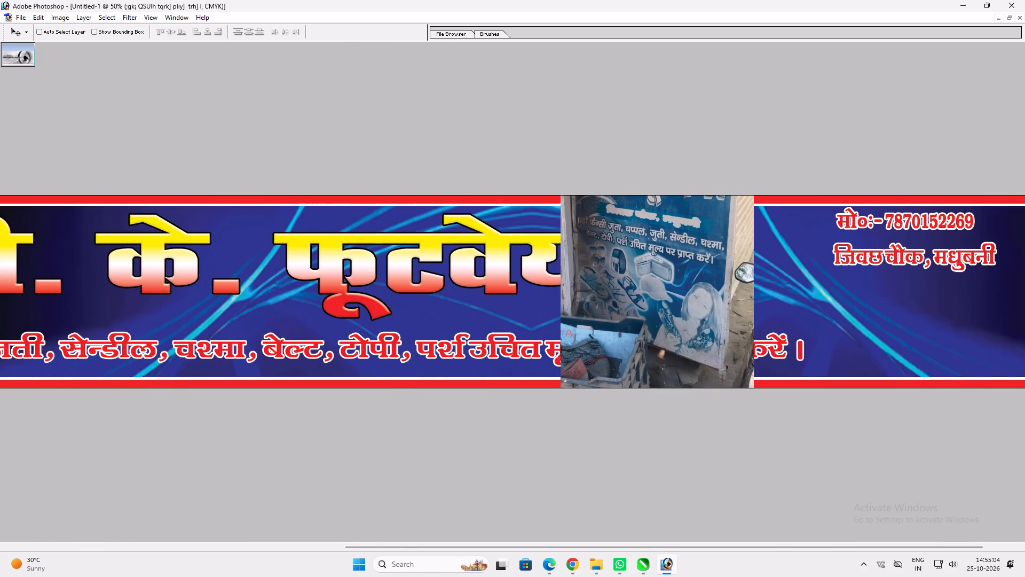
pyautogui.moveTo(564, 324); pyautogui.dragTo(470, 312)
pyautogui.moveTo(734, 323); pyautogui.dragTo(726, 326)
pyautogui.rightClick(660, 315)
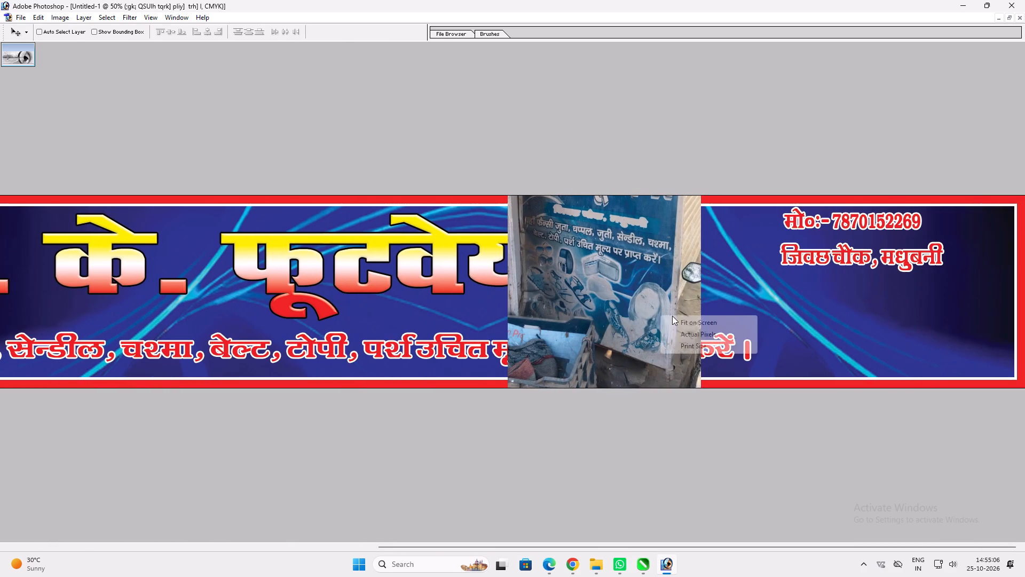
pyautogui.moveTo(673, 316); pyautogui.dragTo(677, 316)
pyautogui.click(697, 318)
pyautogui.moveTo(560, 330); pyautogui.dragTo(597, 328)
pyautogui.scroll(2, 601, 330)
pyautogui.press('v')
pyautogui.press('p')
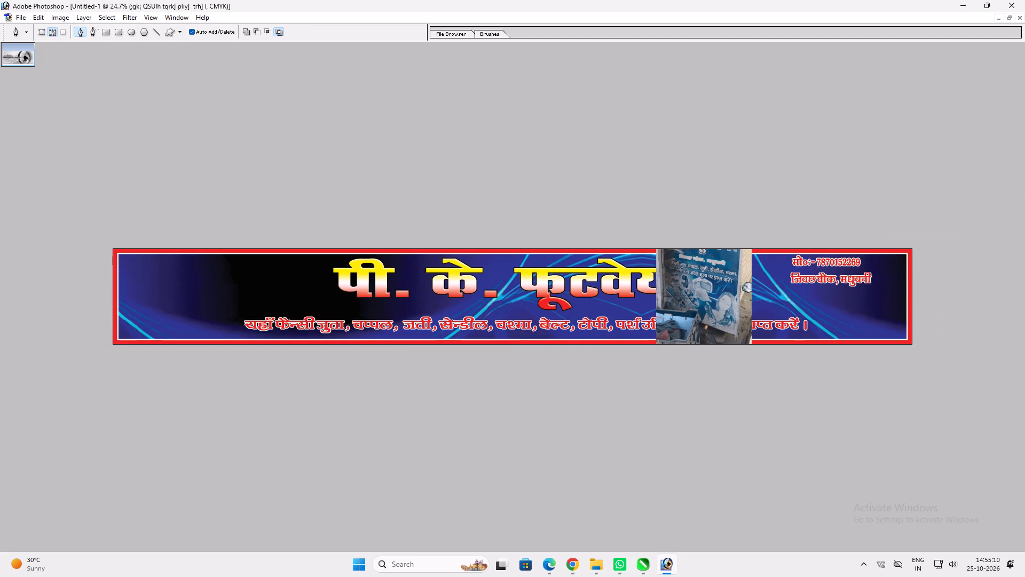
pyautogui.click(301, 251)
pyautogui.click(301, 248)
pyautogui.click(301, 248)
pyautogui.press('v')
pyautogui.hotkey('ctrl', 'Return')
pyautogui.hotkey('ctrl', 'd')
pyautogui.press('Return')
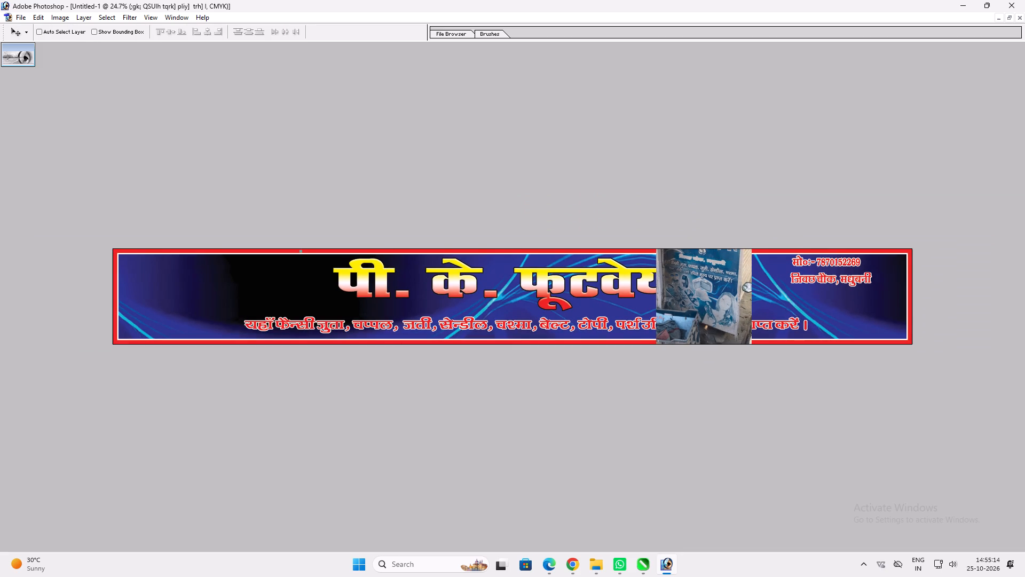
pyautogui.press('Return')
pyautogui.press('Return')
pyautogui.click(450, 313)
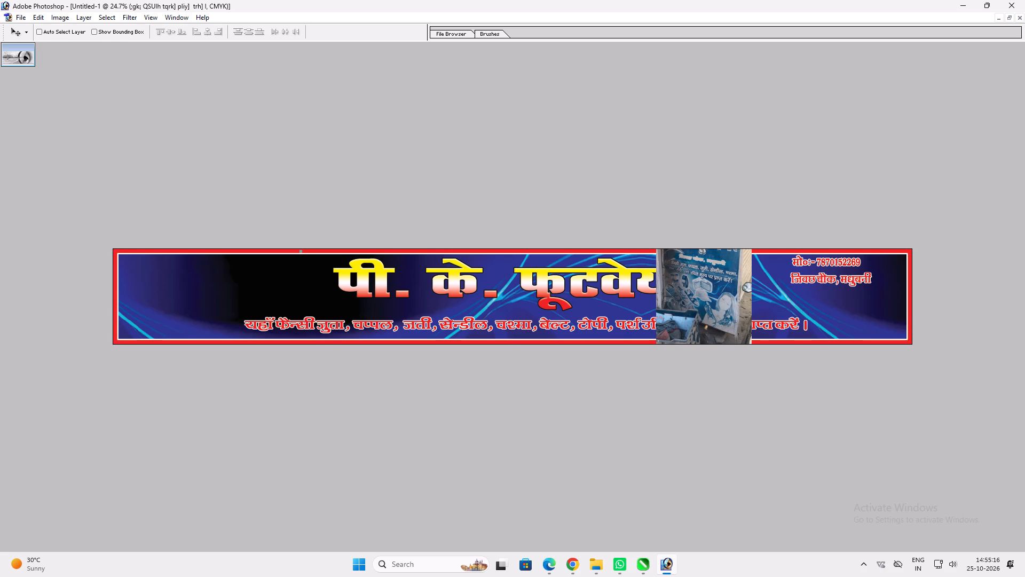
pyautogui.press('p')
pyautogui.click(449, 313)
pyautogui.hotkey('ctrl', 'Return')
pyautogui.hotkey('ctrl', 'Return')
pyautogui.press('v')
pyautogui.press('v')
# Switch to File Explorer and search the 2026 folder on Local Disk (H:) for foot, showing the results as large icons.
pyautogui.click(594, 561)
pyautogui.click(675, 493)
pyautogui.scroll(-7, 141, 387)
pyautogui.scroll(1, 90, 433)
pyautogui.scroll(-3, 73, 434)
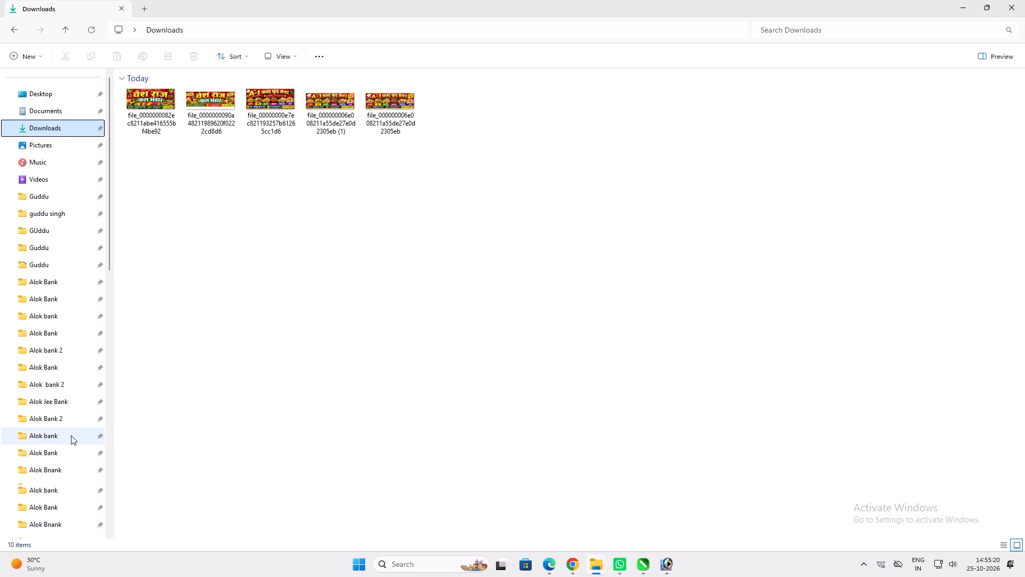
pyautogui.scroll(-2, 71, 435)
pyautogui.click(64, 489)
pyautogui.doubleClick(139, 89)
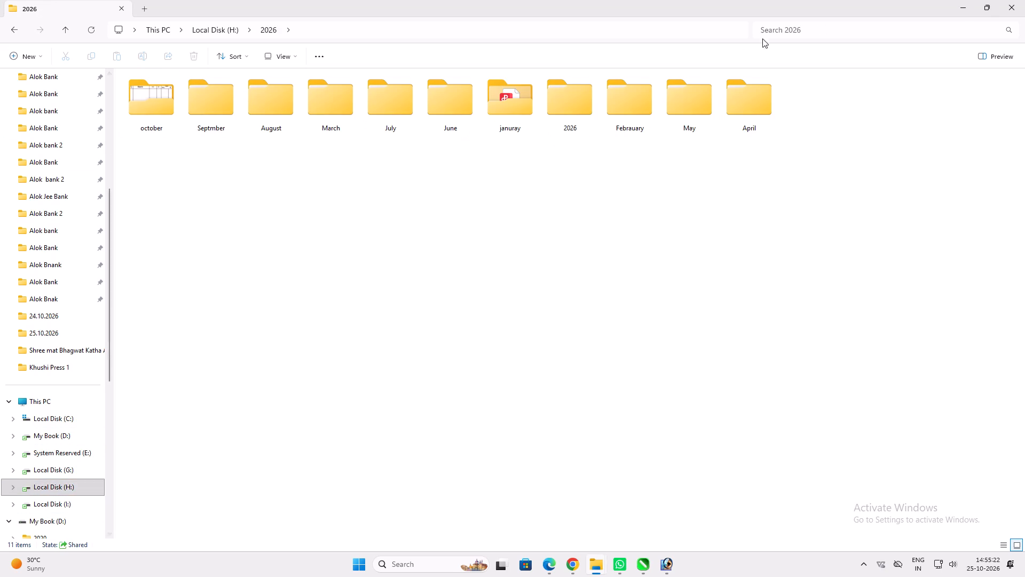
pyautogui.click(794, 22)
pyautogui.write('foot')
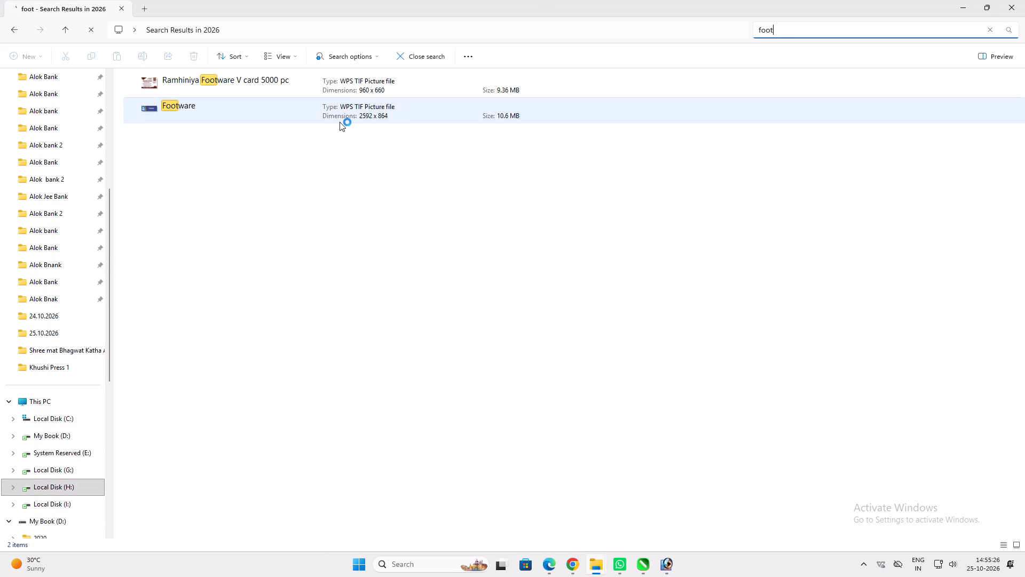
pyautogui.click(290, 54)
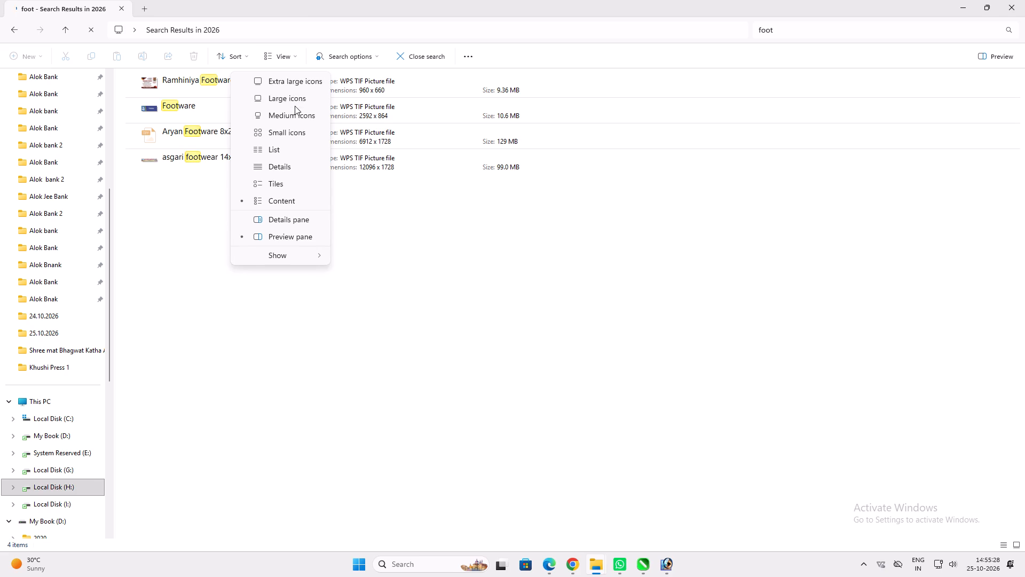
pyautogui.click(294, 103)
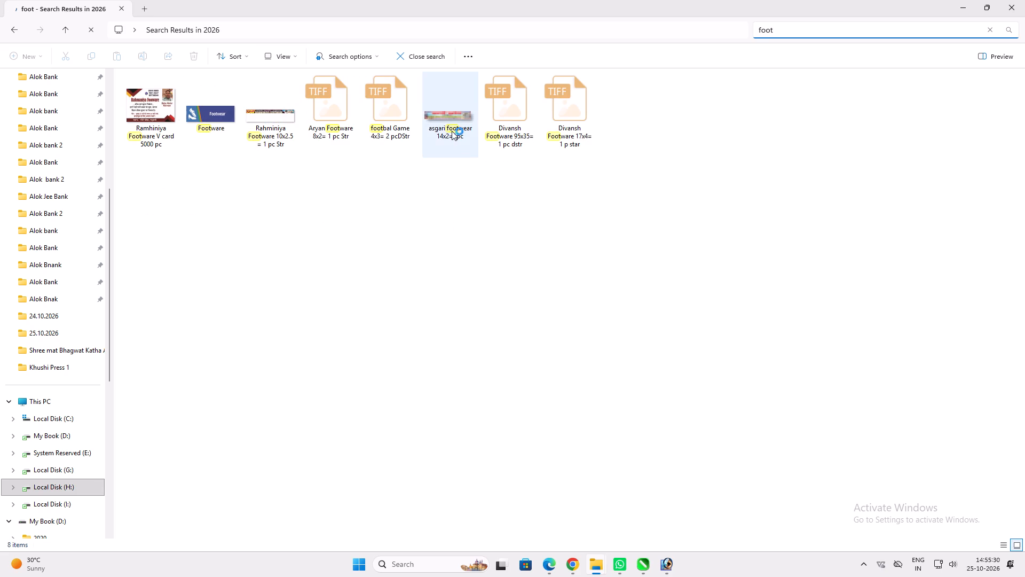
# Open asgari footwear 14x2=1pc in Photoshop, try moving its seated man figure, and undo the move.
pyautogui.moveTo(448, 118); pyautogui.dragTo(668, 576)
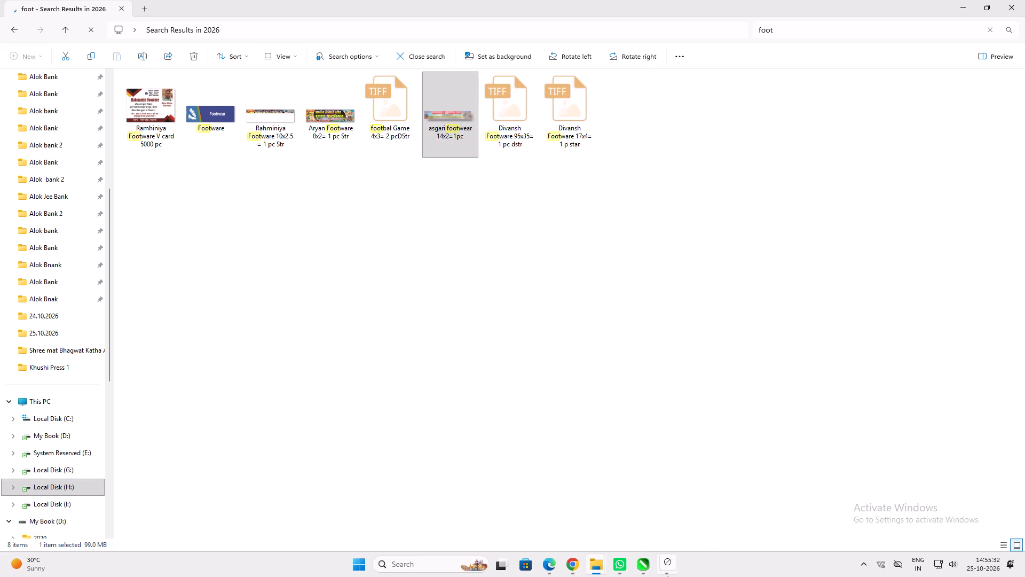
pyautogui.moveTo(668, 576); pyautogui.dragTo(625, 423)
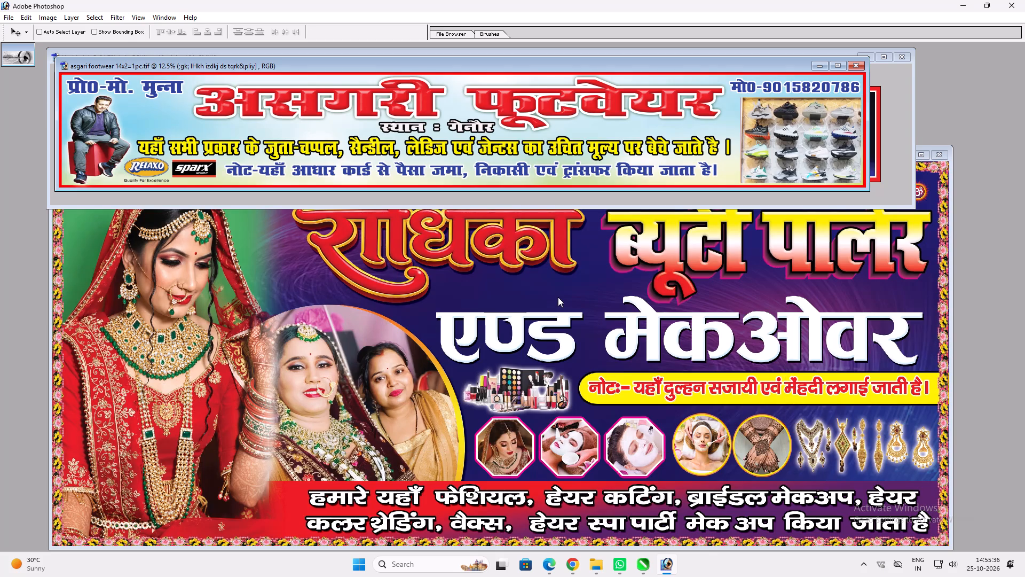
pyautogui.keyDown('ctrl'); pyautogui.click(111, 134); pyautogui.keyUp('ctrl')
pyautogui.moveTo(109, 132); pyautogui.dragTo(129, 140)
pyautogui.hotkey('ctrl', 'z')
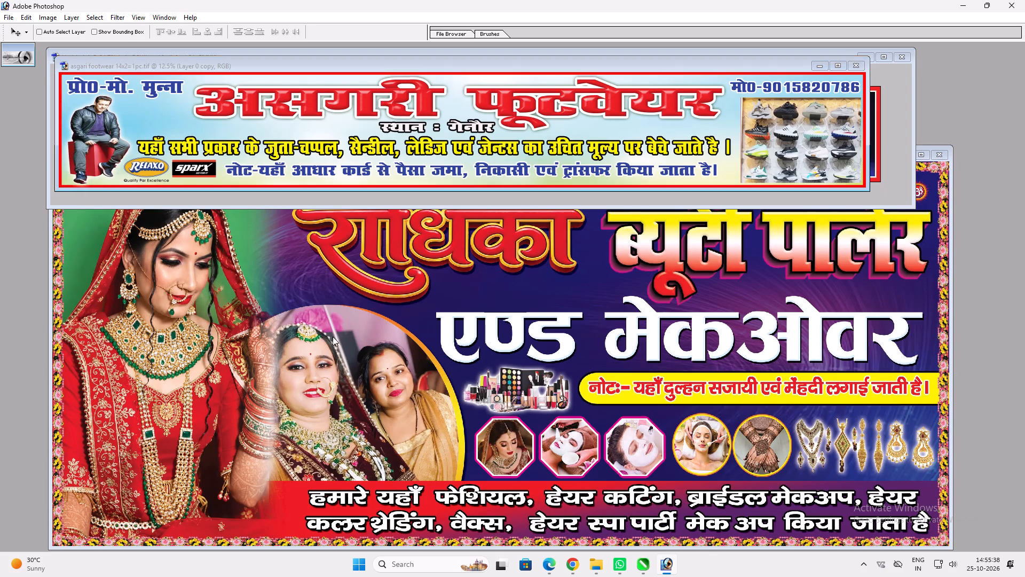
# Close the राधिका ब्यूटी पार्लर design.
pyautogui.click(333, 337)
pyautogui.hotkey('ctrl', 'w')
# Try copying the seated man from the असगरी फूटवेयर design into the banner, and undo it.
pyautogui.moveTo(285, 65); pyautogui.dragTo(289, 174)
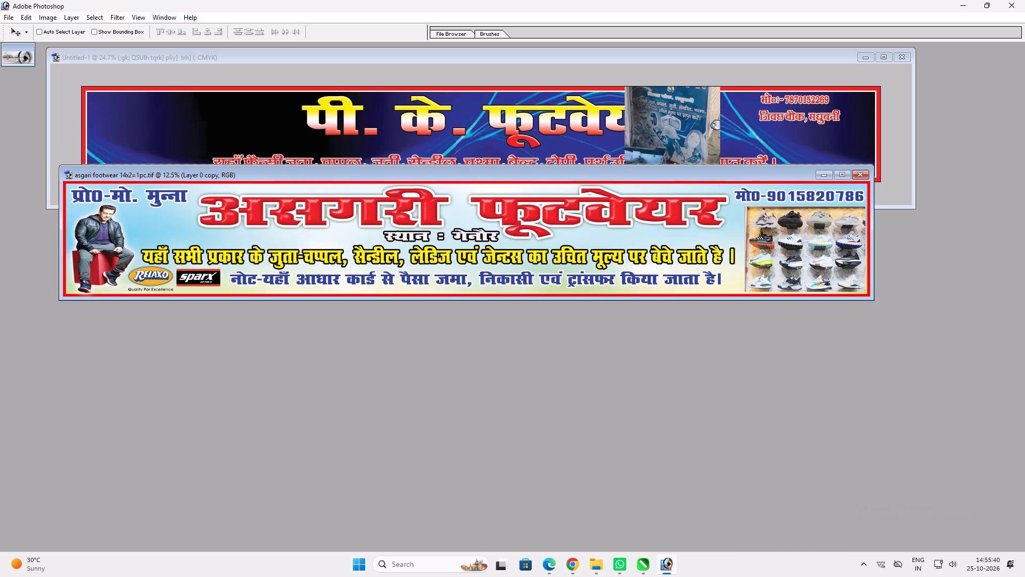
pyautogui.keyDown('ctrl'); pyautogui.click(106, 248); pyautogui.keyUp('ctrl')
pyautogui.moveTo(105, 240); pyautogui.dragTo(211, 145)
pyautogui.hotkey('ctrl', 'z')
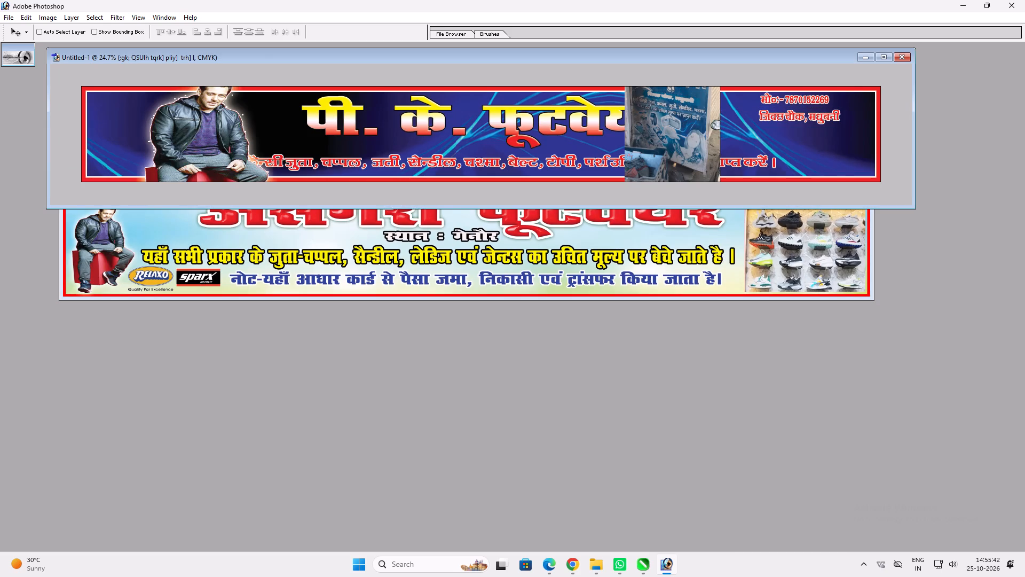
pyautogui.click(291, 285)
# Open Divansh Footware 95x35= 1 pc dstr from the foot search results in Photoshop and place its window below the banner.
pyautogui.click(599, 560)
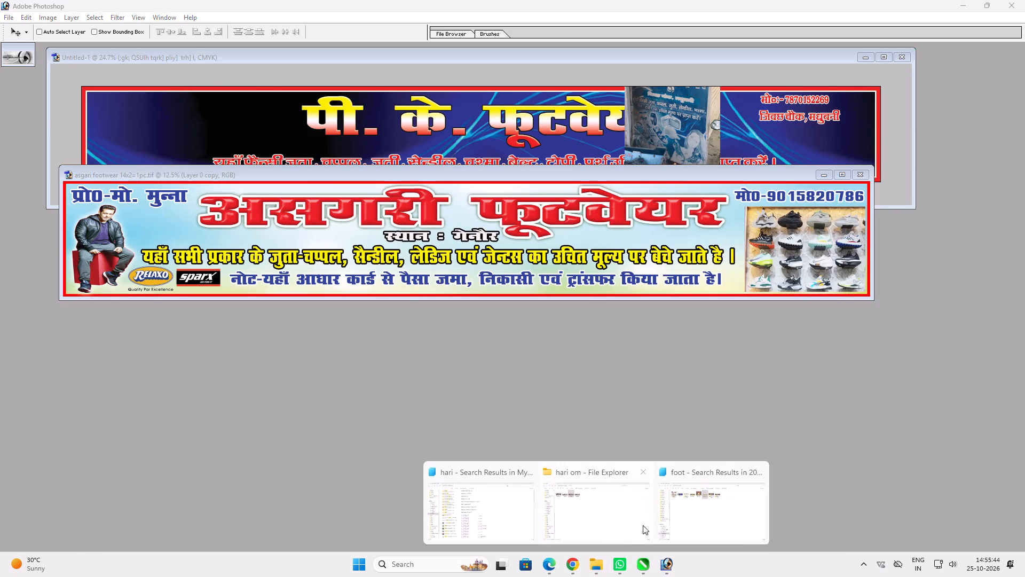
pyautogui.click(683, 508)
pyautogui.click(516, 115)
pyautogui.moveTo(518, 108); pyautogui.dragTo(644, 389)
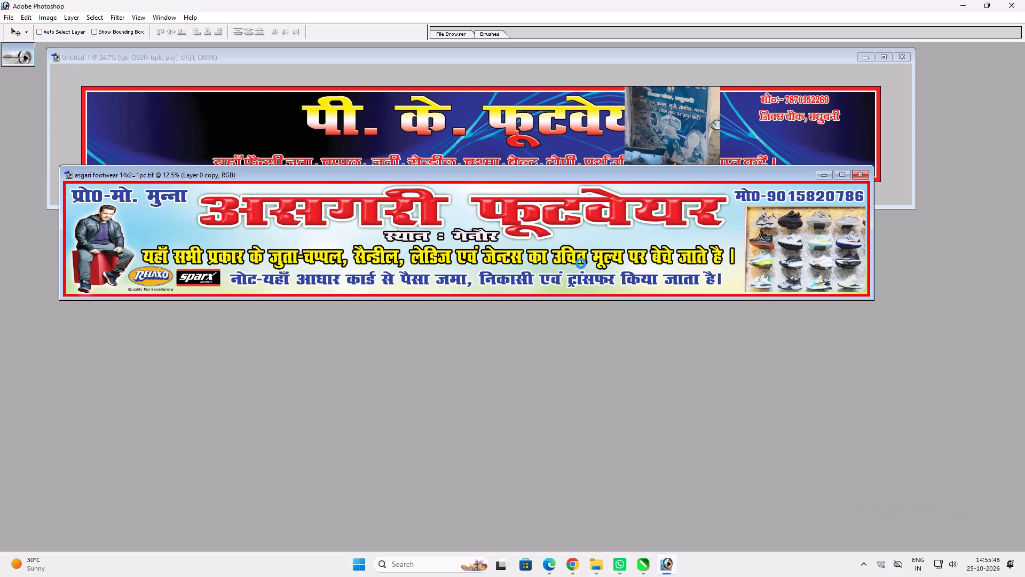
pyautogui.press('v')
pyautogui.moveTo(292, 65); pyautogui.dragTo(346, 272)
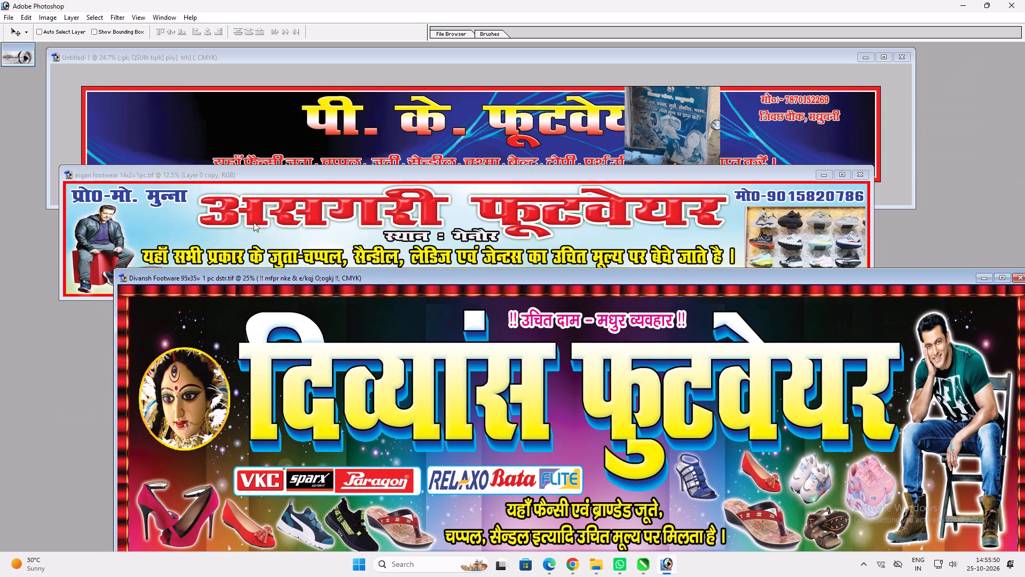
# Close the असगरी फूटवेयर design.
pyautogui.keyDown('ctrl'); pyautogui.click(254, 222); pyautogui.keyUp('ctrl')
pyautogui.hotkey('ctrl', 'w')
# Copy the man sitting on the chair from the दिव्यांस फुटवेयर design into the banner.
pyautogui.press('v')
pyautogui.keyDown('ctrl'); pyautogui.click(931, 371); pyautogui.keyUp('ctrl')
pyautogui.moveTo(931, 371); pyautogui.dragTo(744, 126)
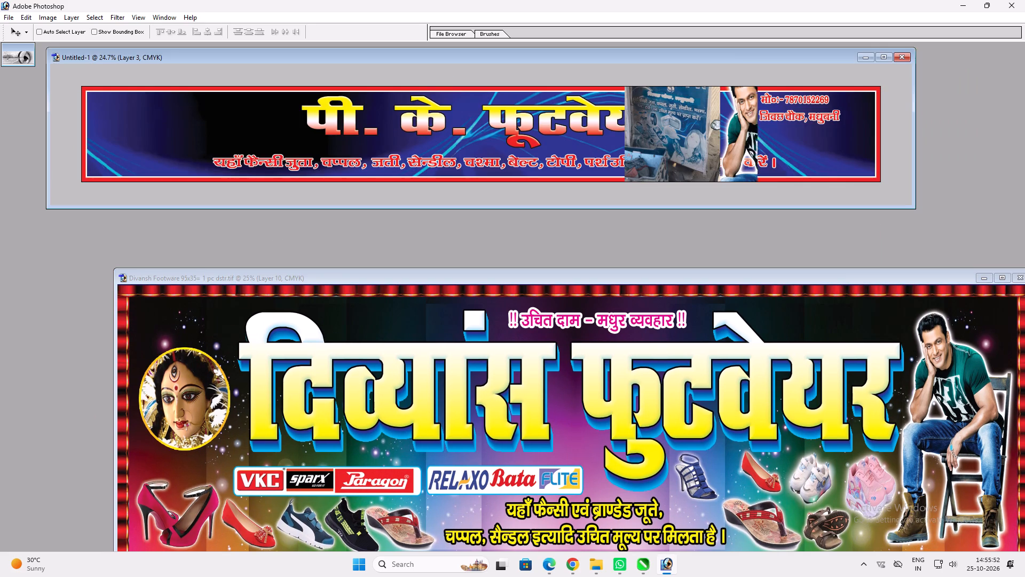
pyautogui.press('v')
pyautogui.press('v')
# Scale the seated man down to fit the banner's height, squash his height to about 71.4%, and place him at the banner's right end.
pyautogui.doubleClick(727, 54)
pyautogui.keyDown('ctrl'); pyautogui.scroll(3, 740, 147); pyautogui.keyUp('ctrl')
pyautogui.hotkey('ctrl', 't')
pyautogui.keyDown('alt'); pyautogui.keyDown('shift'); pyautogui.moveTo(768, 245); pyautogui.dragTo(751, 295); pyautogui.keyUp('shift'); pyautogui.keyUp('alt')
pyautogui.hotkey('shift', 'Return')
pyautogui.moveTo(740, 307); pyautogui.dragTo(794, 259)
pyautogui.hotkey('ctrl', 't')
pyautogui.keyDown('shift'); pyautogui.moveTo(791, 241); pyautogui.dragTo(788, 265); pyautogui.keyUp('shift')
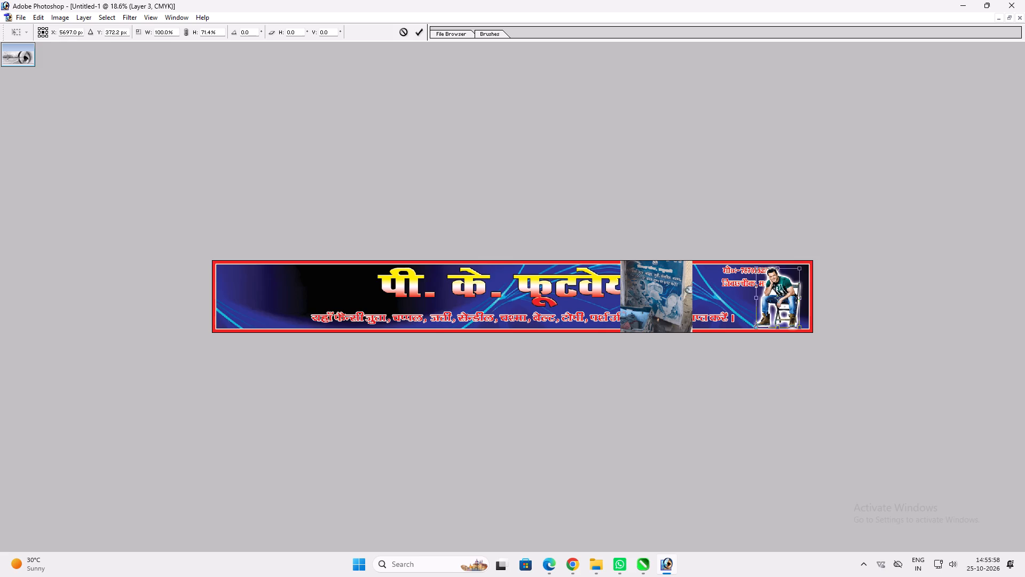
pyautogui.keyDown('shift'); pyautogui.click(799, 269); pyautogui.keyUp('shift')
pyautogui.hotkey('shift', 'Return')
# Stretch the seated man's height to about 102.3% and shift him slightly right within the banner frame.
pyautogui.hotkey('ctrl', '0')
pyautogui.press('v')
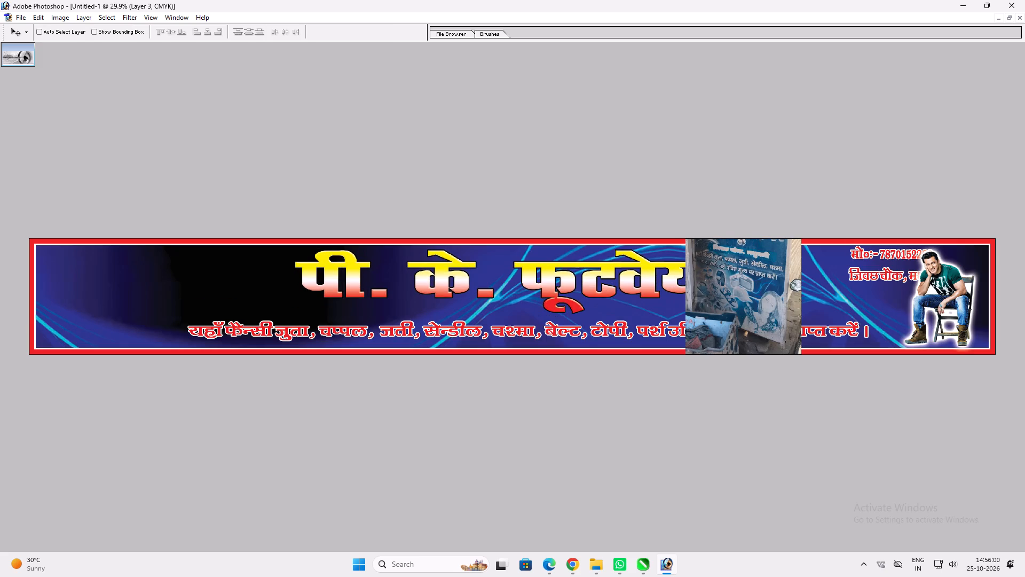
pyautogui.click(921, 311)
pyautogui.hotkey('ctrl', 't')
pyautogui.keyDown('shift'); pyautogui.moveTo(951, 254); pyautogui.dragTo(958, 252); pyautogui.keyUp('shift')
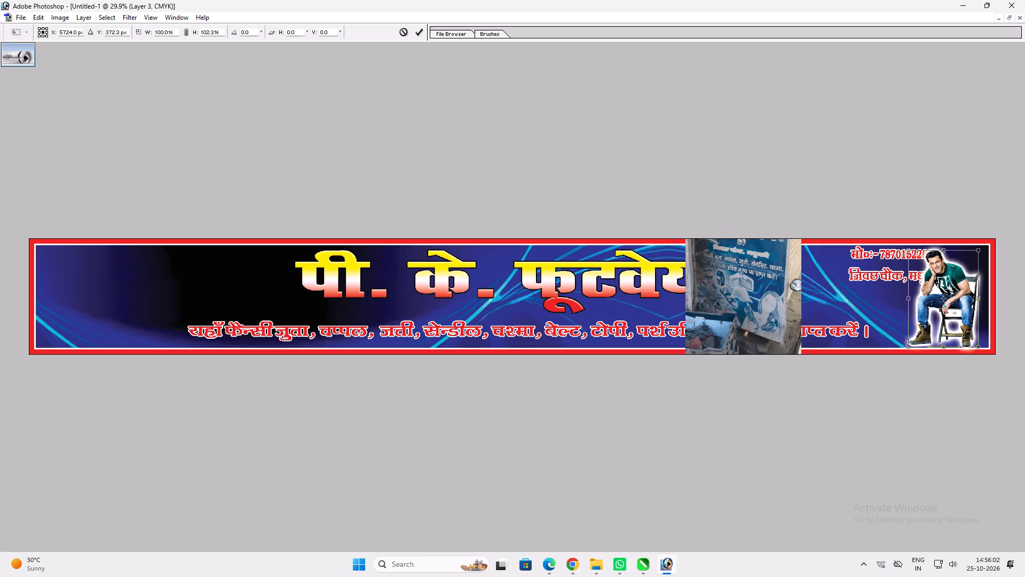
pyautogui.press('Return')
# Copy the VKC, Sparx and Paragon logo strip from the दिव्यांस फुटवेयर design into the banner, placing it below the shop name.
pyautogui.press('space')
pyautogui.write('ff')
pyautogui.press('f')
pyautogui.click(860, 370)
pyautogui.press('v')
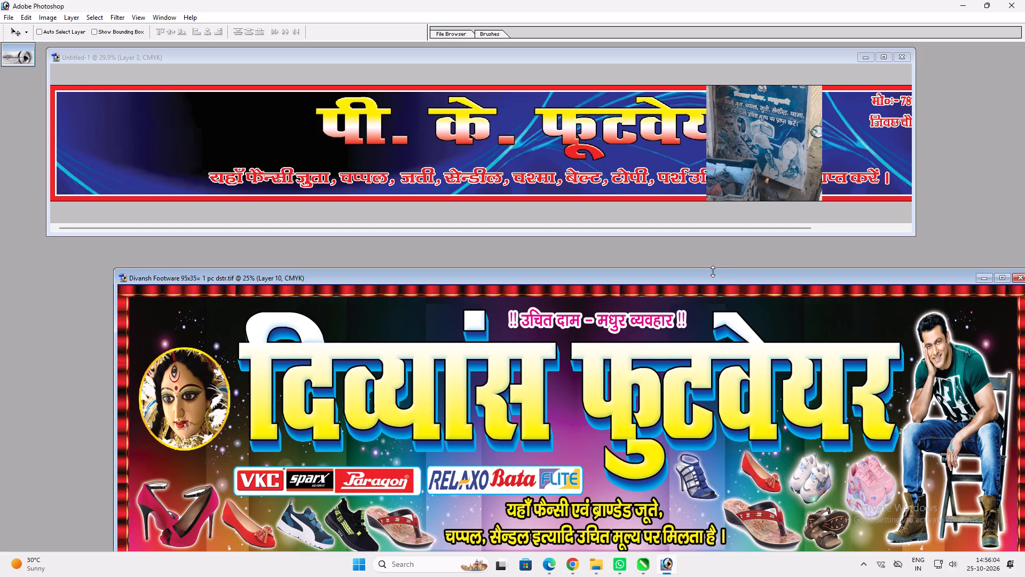
pyautogui.moveTo(704, 276); pyautogui.dragTo(727, 200)
pyautogui.keyDown('ctrl'); pyautogui.click(291, 403); pyautogui.keyUp('ctrl')
pyautogui.moveTo(290, 403); pyautogui.dragTo(370, 393)
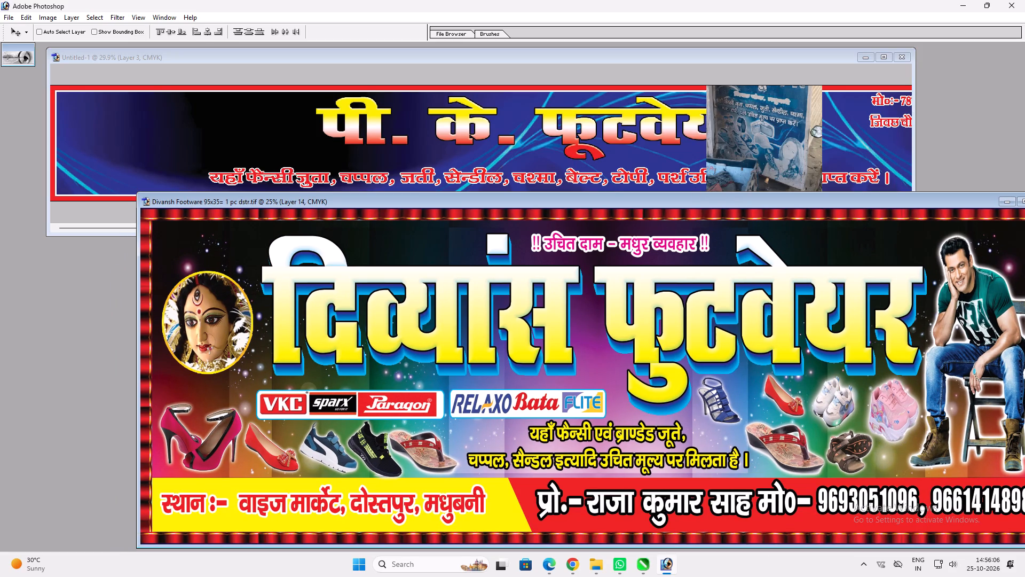
pyautogui.hotkey('ctrl', 'z')
pyautogui.moveTo(374, 397); pyautogui.dragTo(414, 146)
pyautogui.click(436, 159)
pyautogui.hotkey('ctrl', 't')
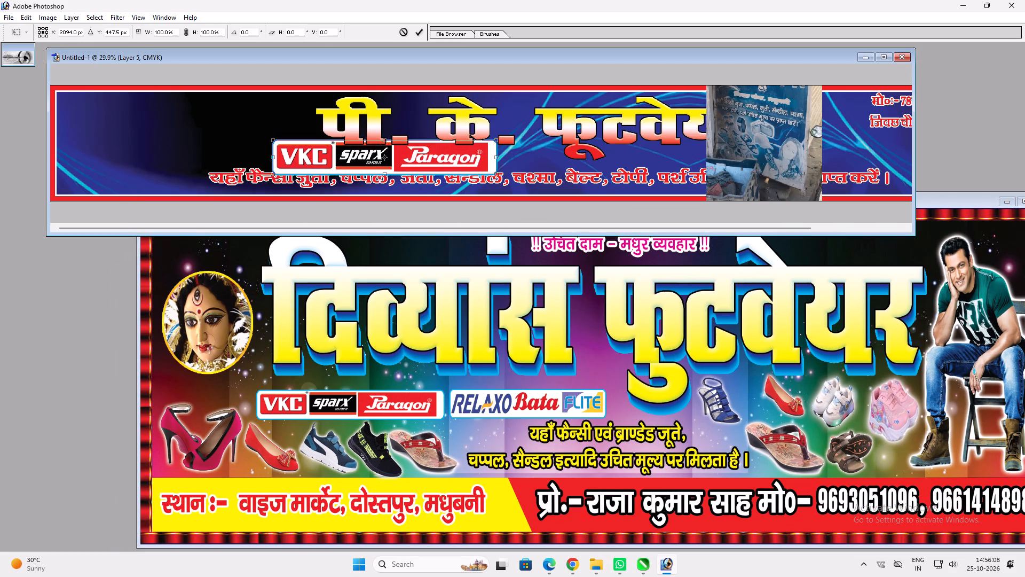
pyautogui.keyDown('shift'); pyautogui.moveTo(432, 138); pyautogui.dragTo(428, 147); pyautogui.keyUp('shift')
pyautogui.hotkey('shift', 'Return')
pyautogui.press('v')
# Copy the RELAXO, Bata and FLITE logo strip from the दिव्यांस फुटवेयर design into the banner, beside the VKC strip.
pyautogui.keyDown('ctrl'); pyautogui.click(518, 401); pyautogui.keyUp('ctrl')
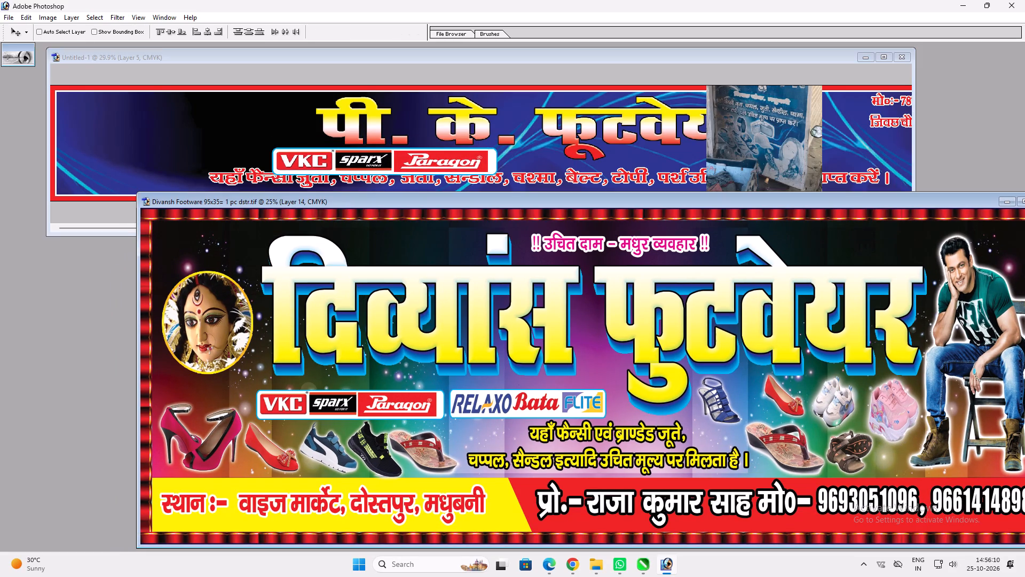
pyautogui.moveTo(515, 401); pyautogui.dragTo(545, 248)
pyautogui.hotkey('ctrl', 'z')
pyautogui.keyDown('ctrl'); pyautogui.click(524, 383); pyautogui.keyUp('ctrl')
pyautogui.keyDown('ctrl'); pyautogui.click(515, 409); pyautogui.keyUp('ctrl')
pyautogui.moveTo(516, 410); pyautogui.dragTo(557, 396)
pyautogui.hotkey('ctrl', 'z')
pyautogui.moveTo(549, 399); pyautogui.dragTo(532, 171)
pyautogui.moveTo(538, 188); pyautogui.dragTo(584, 183)
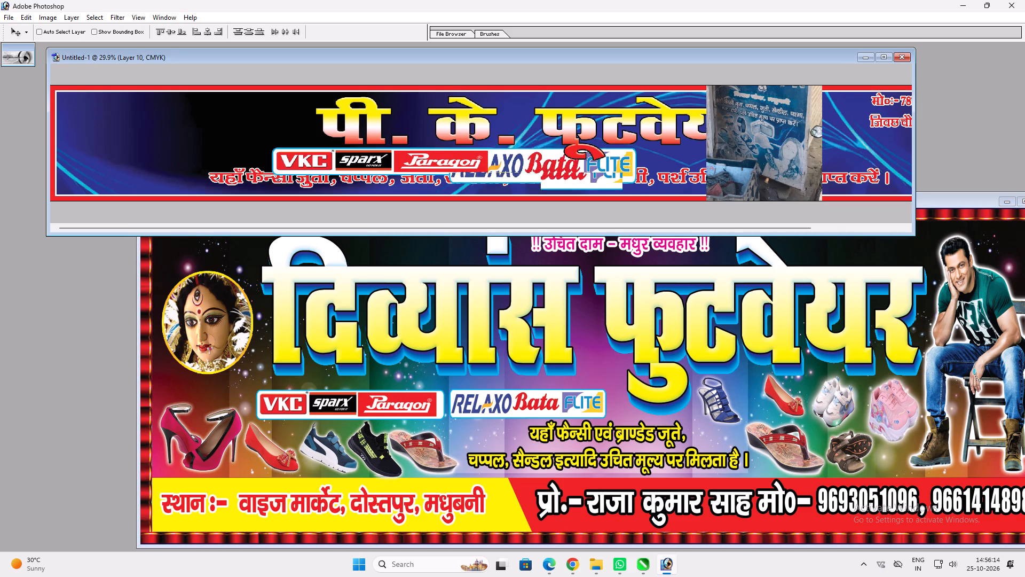
pyautogui.moveTo(584, 183); pyautogui.dragTo(604, 176)
# Scale the RELAXO, Bata and FLITE strip down proportionally to match the height of the VKC strip.
pyautogui.hotkey('ctrl', 't')
pyautogui.keyDown('shift'); pyautogui.moveTo(664, 183); pyautogui.dragTo(622, 173); pyautogui.keyUp('shift')
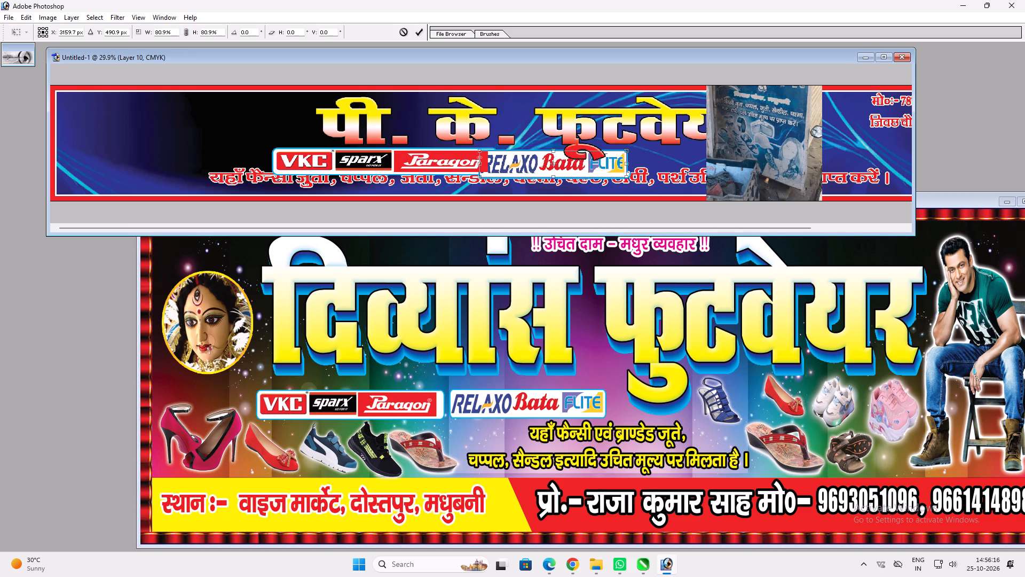
pyautogui.keyDown('shift'); pyautogui.moveTo(622, 173); pyautogui.dragTo(616, 174); pyautogui.keyUp('shift')
pyautogui.press('Return')
pyautogui.press('v')
pyautogui.click(572, 180)
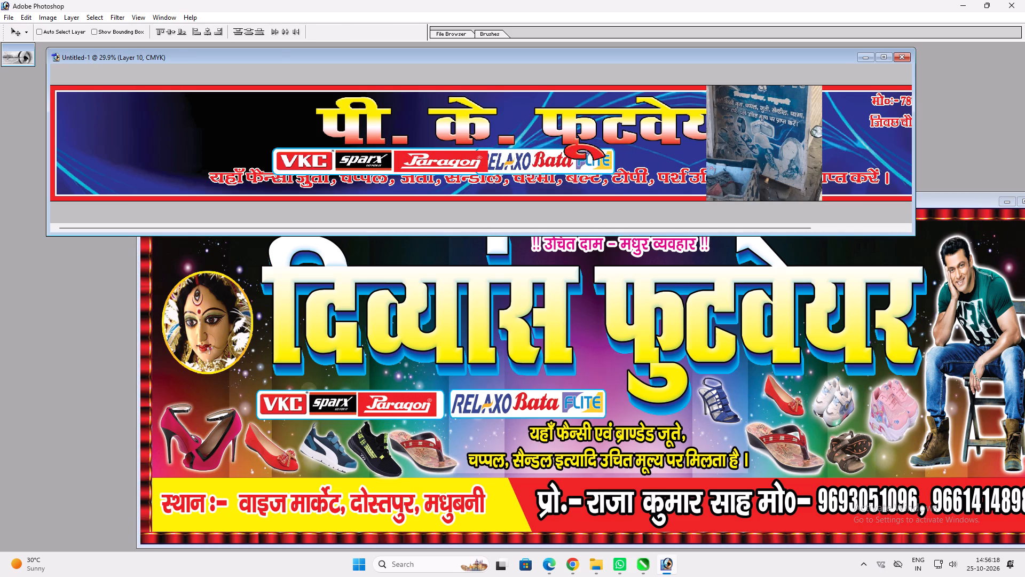
# Widen the RELAXO, Bata and FLITE strip to about 144.4% and align it just after the VKC strip.
pyautogui.hotkey('ctrl', 't')
pyautogui.keyDown('shift'); pyautogui.moveTo(615, 161); pyautogui.dragTo(676, 153); pyautogui.keyUp('shift')
pyautogui.hotkey('shift', 'Return')
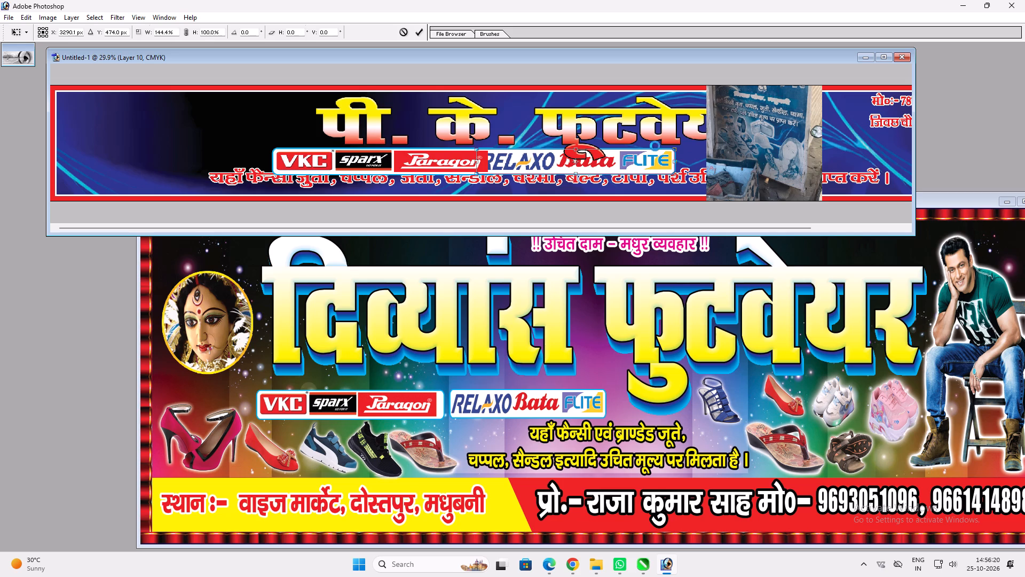
pyautogui.press('v')
pyautogui.keyDown('shift'); pyautogui.moveTo(570, 163); pyautogui.dragTo(595, 150); pyautogui.keyUp('shift')
pyautogui.moveTo(594, 152); pyautogui.dragTo(593, 163)
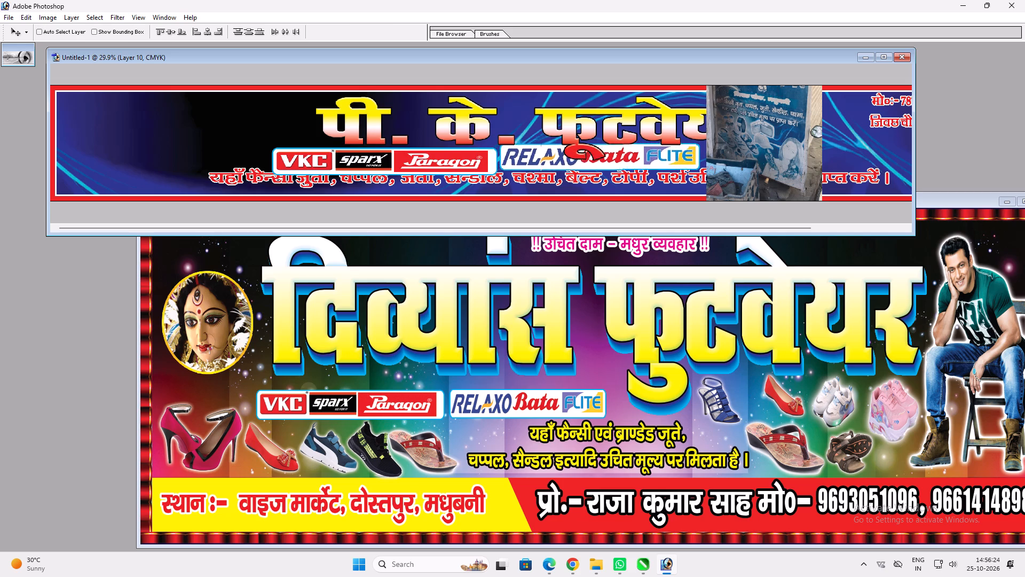
pyautogui.moveTo(593, 163); pyautogui.dragTo(593, 165)
# Copy the pink high heels from the दिव्यांस फुटवेयर design into the left end of the banner.
pyautogui.click(480, 392)
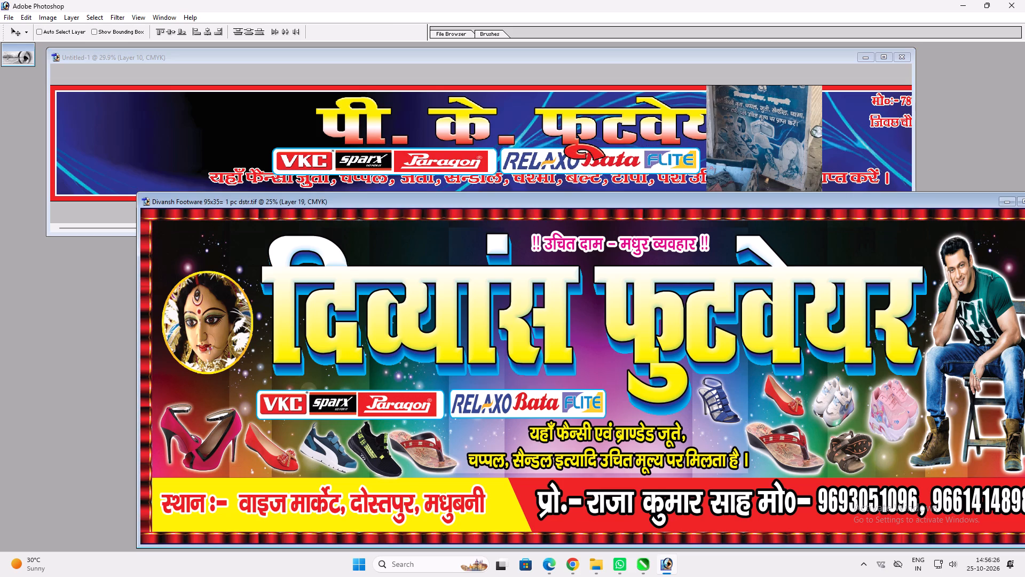
pyautogui.press('v')
pyautogui.keyDown('ctrl'); pyautogui.click(182, 438); pyautogui.keyUp('ctrl')
pyautogui.moveTo(185, 435); pyautogui.dragTo(217, 184)
pyautogui.moveTo(209, 178); pyautogui.dragTo(117, 119)
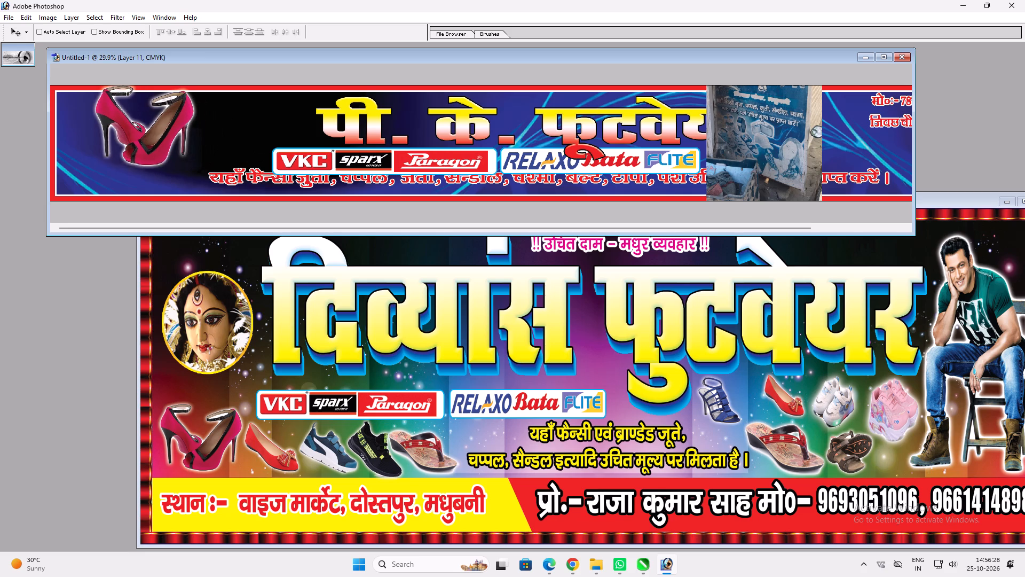
pyautogui.moveTo(117, 119); pyautogui.dragTo(104, 130)
# Scale the pink high heels down and place them in the banner's upper-left corner inside the frame.
pyautogui.hotkey('ctrl', 't')
pyautogui.keyDown('shift'); pyautogui.moveTo(175, 96); pyautogui.dragTo(156, 104); pyautogui.keyUp('shift')
pyautogui.hotkey('ctrl', 'z')
pyautogui.keyDown('shift'); pyautogui.moveTo(182, 103); pyautogui.dragTo(154, 112); pyautogui.keyUp('shift')
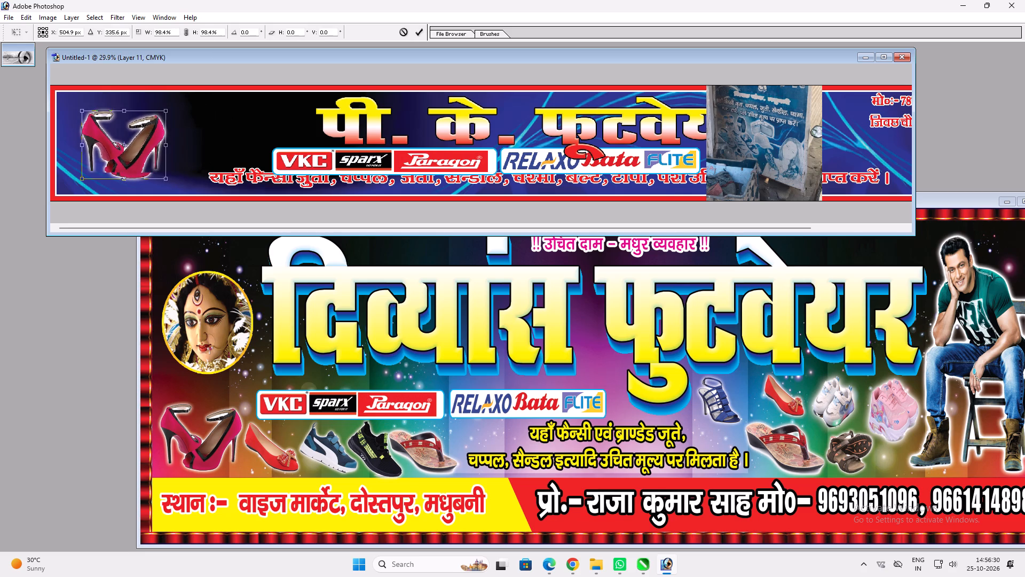
pyautogui.keyDown('shift'); pyautogui.moveTo(154, 112); pyautogui.dragTo(139, 118); pyautogui.keyUp('shift')
pyautogui.hotkey('shift', 'Return')
pyautogui.press('v')
pyautogui.moveTo(130, 155); pyautogui.dragTo(112, 128)
pyautogui.hotkey('ctrl', 't')
pyautogui.keyDown('shift'); pyautogui.moveTo(128, 129); pyautogui.dragTo(119, 128); pyautogui.keyUp('shift')
pyautogui.hotkey('shift', 'Return')
pyautogui.press('v')
# Copy the red flat shoe from the दिव्यांस फुटवेयर design into the banner, below the pink heels.
pyautogui.keyDown('ctrl'); pyautogui.doubleClick(253, 441); pyautogui.keyUp('ctrl')
pyautogui.moveTo(257, 440); pyautogui.dragTo(140, 224)
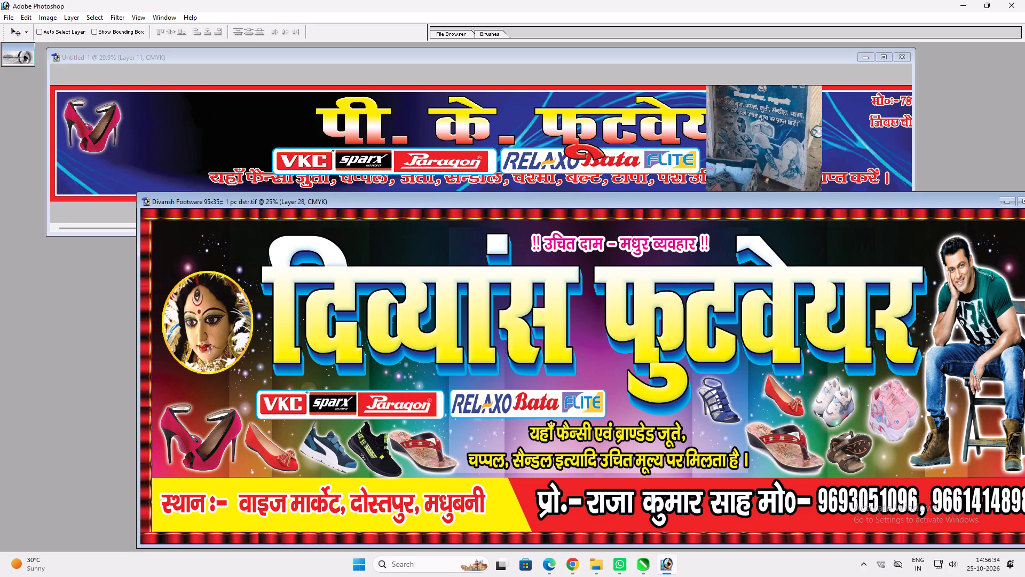
pyautogui.moveTo(140, 224); pyautogui.dragTo(122, 173)
pyautogui.moveTo(127, 177); pyautogui.dragTo(104, 174)
pyautogui.hotkey('ctrl', 't')
pyautogui.moveTo(93, 213); pyautogui.dragTo(132, 209)
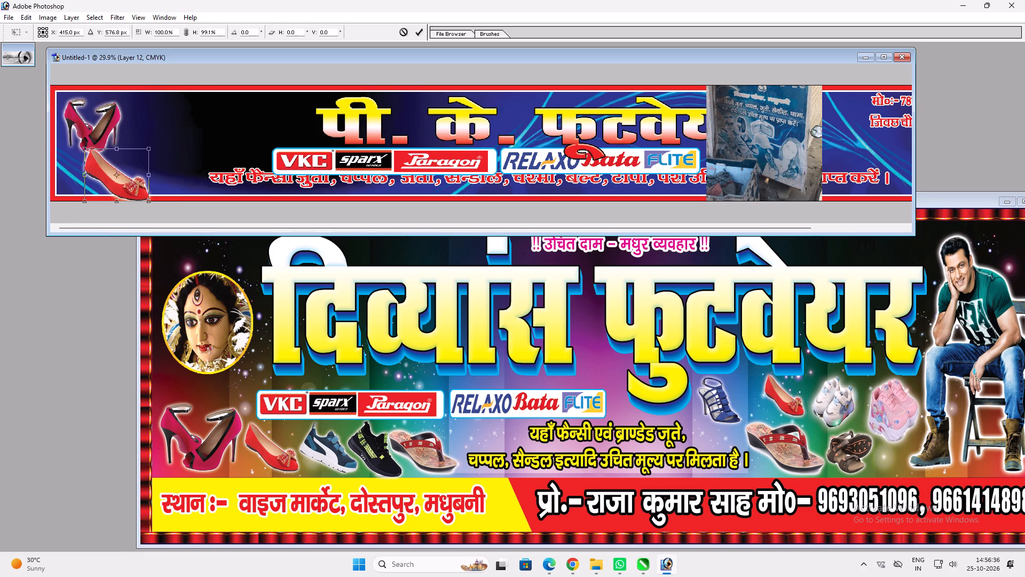
pyautogui.moveTo(132, 209); pyautogui.dragTo(133, 208)
pyautogui.moveTo(94, 225); pyautogui.dragTo(118, 220)
pyautogui.press('Return')
pyautogui.press('v')
# Rotate the red flat shoe counterclockwise so it lies nearly level below the heels.
pyautogui.hotkey('ctrl', 't')
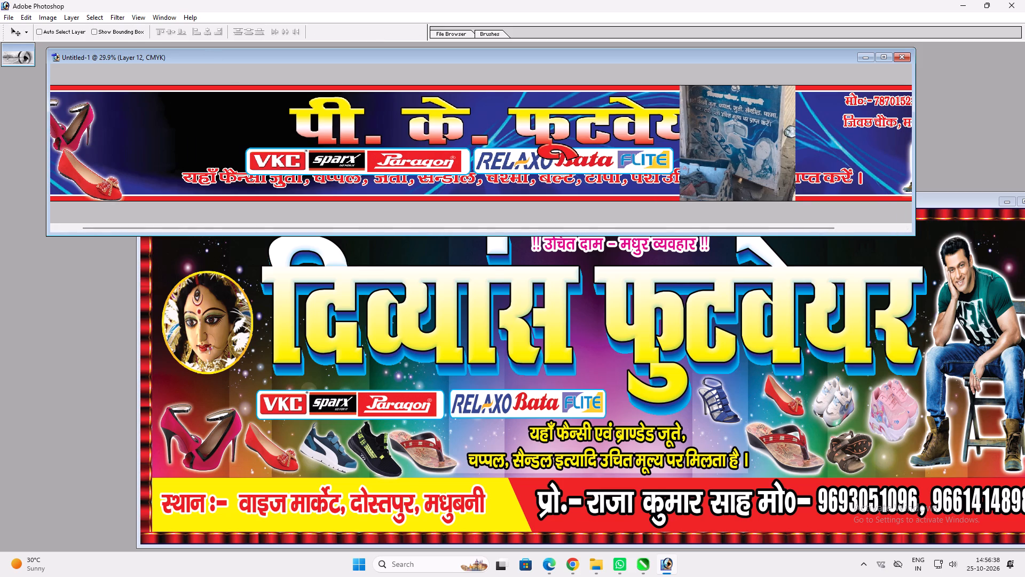
pyautogui.moveTo(144, 192); pyautogui.dragTo(176, 165)
pyautogui.press('Return')
pyautogui.press('v')
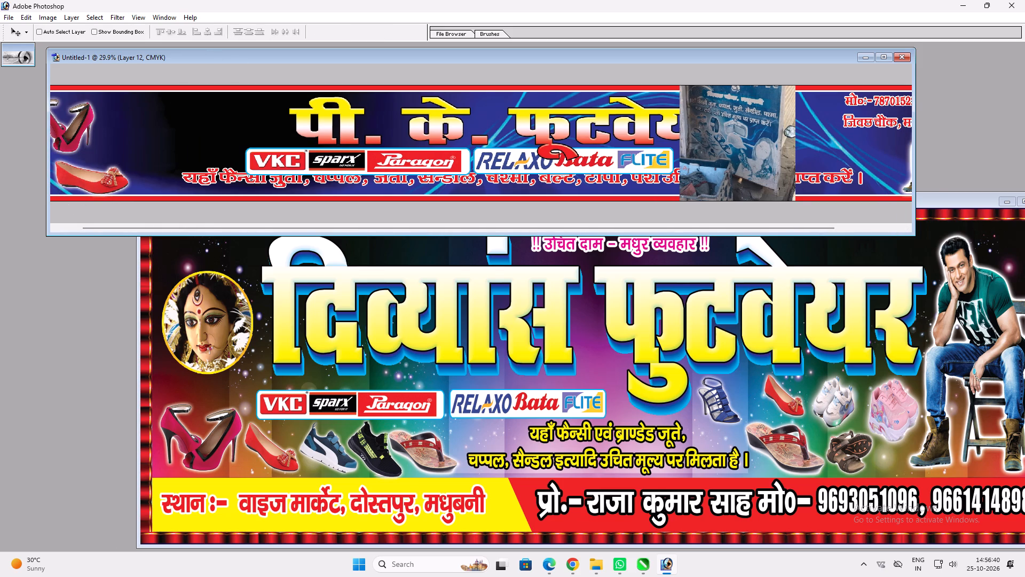
# Rotate the red flat shoe by about -5.8°, scale it down slightly, and shift it left beneath the pink heels.
pyautogui.moveTo(223, 54); pyautogui.dragTo(305, 56)
pyautogui.click(128, 128)
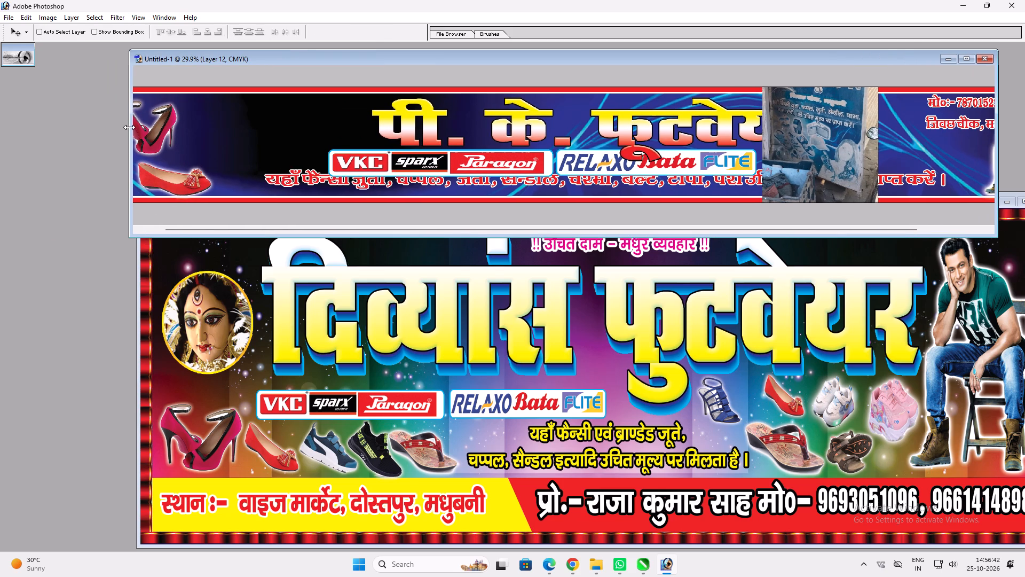
pyautogui.moveTo(130, 127); pyautogui.dragTo(57, 114)
pyautogui.moveTo(107, 57); pyautogui.dragTo(210, 66)
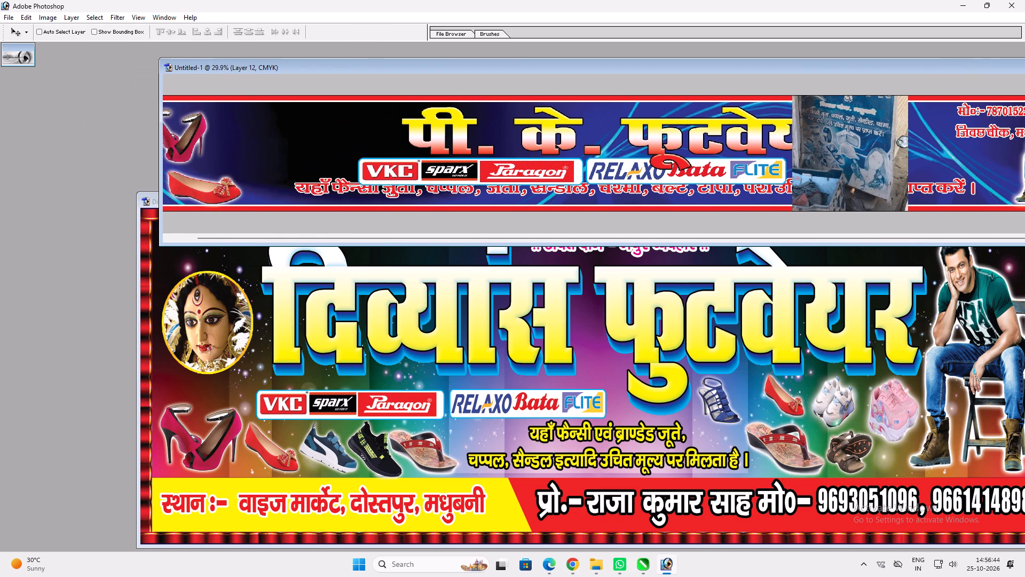
pyautogui.keyDown('ctrl'); pyautogui.click(215, 194); pyautogui.keyUp('ctrl')
pyautogui.hotkey('ctrl', 't')
pyautogui.moveTo(229, 229); pyautogui.dragTo(234, 228)
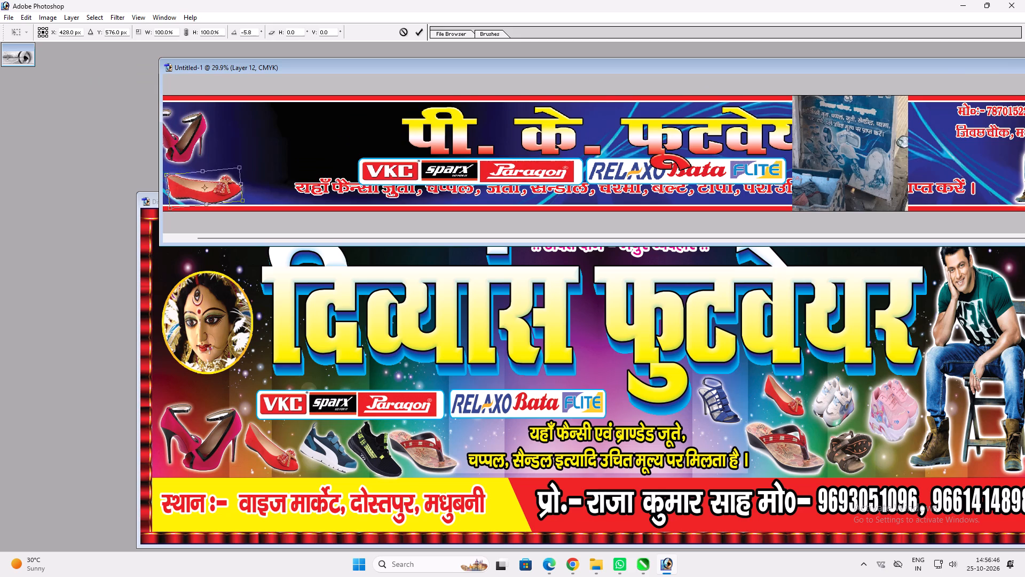
pyautogui.keyDown('shift'); pyautogui.moveTo(242, 204); pyautogui.dragTo(235, 201); pyautogui.keyUp('shift')
pyautogui.press('Return')
pyautogui.press('v')
pyautogui.keyDown('shift'); pyautogui.moveTo(234, 201); pyautogui.dragTo(220, 199); pyautogui.keyUp('shift')
pyautogui.press('v')
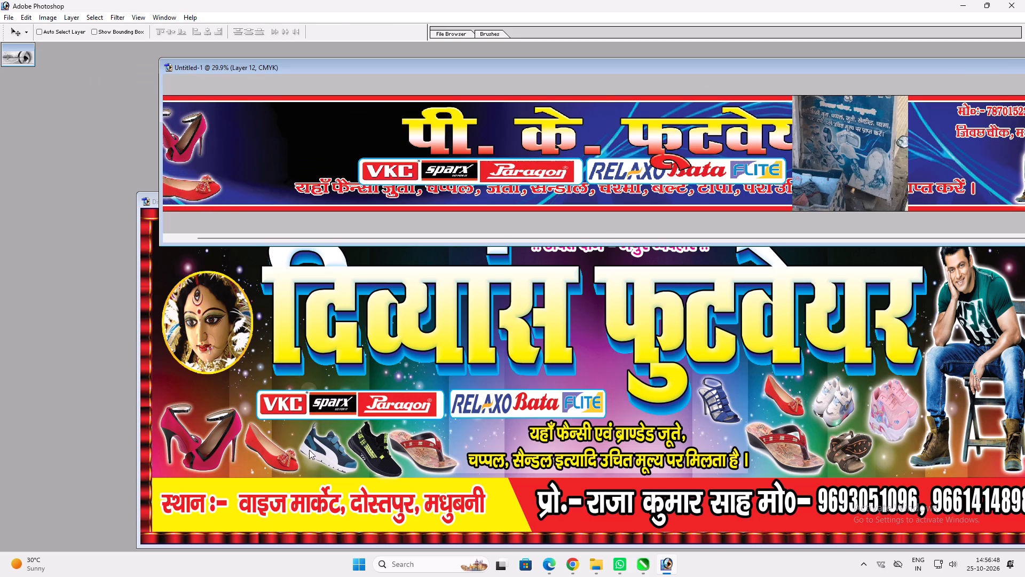
# Copy the blue sneaker from the दिव्यांस फुटवेयर design into the banner beside the pink heels and scale it down slightly.
pyautogui.keyDown('ctrl'); pyautogui.doubleClick(318, 445); pyautogui.keyUp('ctrl')
pyautogui.moveTo(322, 450); pyautogui.dragTo(259, 167)
pyautogui.moveTo(265, 200); pyautogui.dragTo(247, 175)
pyautogui.hotkey('ctrl', 't')
pyautogui.keyDown('shift'); pyautogui.moveTo(283, 174); pyautogui.dragTo(279, 168); pyautogui.keyUp('shift')
pyautogui.hotkey('shift', 'Return')
pyautogui.press('v')
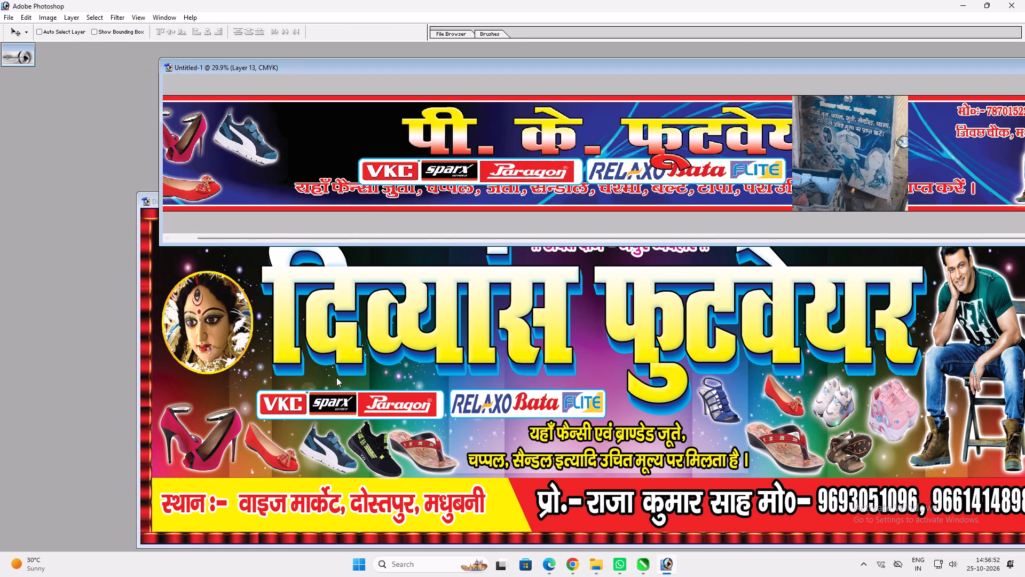
# Copy the black sneaker and red-strapped slipper together from the दिव्यांस फुटवेयर design, placing them after the blue sneaker.
pyautogui.keyDown('ctrl'); pyautogui.click(339, 396); pyautogui.keyUp('ctrl')
pyautogui.keyDown('ctrl'); pyautogui.click(368, 431); pyautogui.keyUp('ctrl')
pyautogui.moveTo(366, 436); pyautogui.dragTo(285, 131)
pyautogui.moveTo(299, 149); pyautogui.dragTo(306, 140)
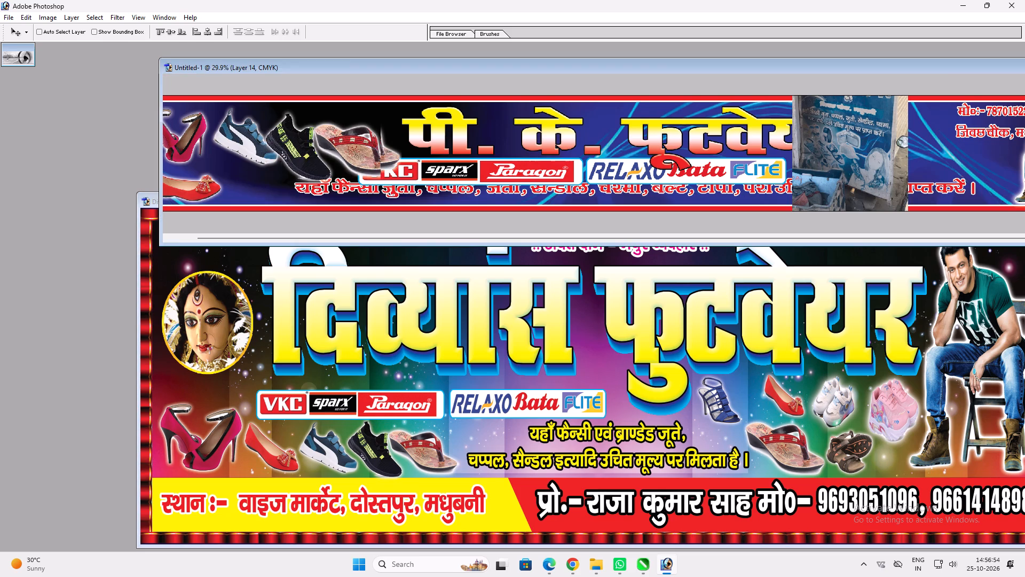
pyautogui.moveTo(306, 140); pyautogui.dragTo(307, 138)
pyautogui.hotkey('ctrl', 'Return')
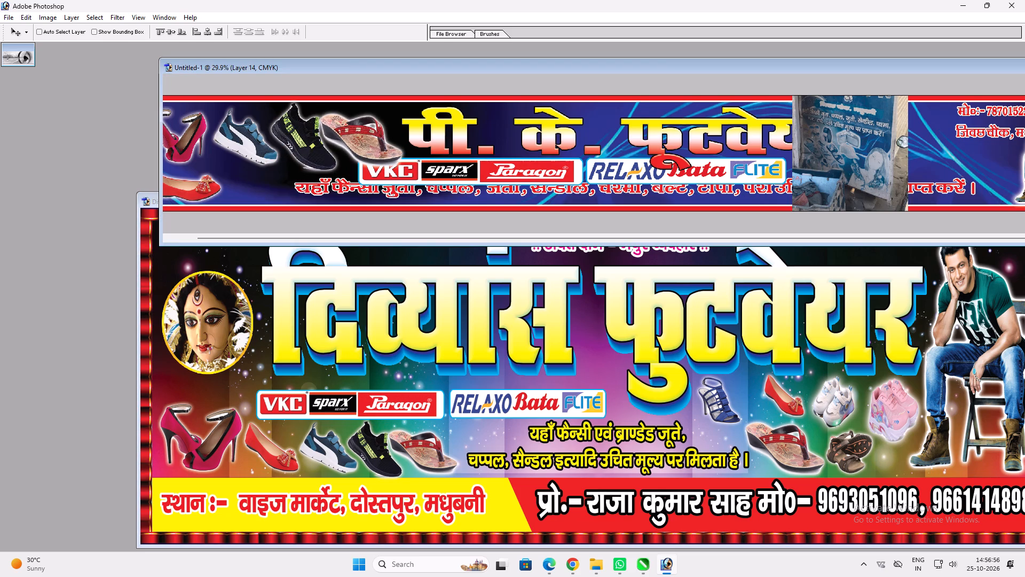
# Move the red-strapped slipper below the blue sneaker, rotate it about -15.7°, and scale it down to fit beside the red shoe.
pyautogui.keyDown('ctrl'); pyautogui.keyDown('shift'); pyautogui.rightClick(360, 132); pyautogui.keyUp('shift'); pyautogui.keyUp('ctrl')
pyautogui.keyDown('ctrl'); pyautogui.keyDown('shift'); pyautogui.click(372, 135); pyautogui.keyUp('shift'); pyautogui.keyUp('ctrl')
pyautogui.moveTo(372, 132); pyautogui.dragTo(342, 174)
pyautogui.hotkey('ctrl', 'z')
pyautogui.keyDown('ctrl'); pyautogui.click(358, 128); pyautogui.keyUp('ctrl')
pyautogui.moveTo(359, 126); pyautogui.dragTo(339, 188)
pyautogui.moveTo(339, 188); pyautogui.dragTo(270, 172)
pyautogui.hotkey('ctrl', 't')
pyautogui.moveTo(341, 210); pyautogui.dragTo(359, 192)
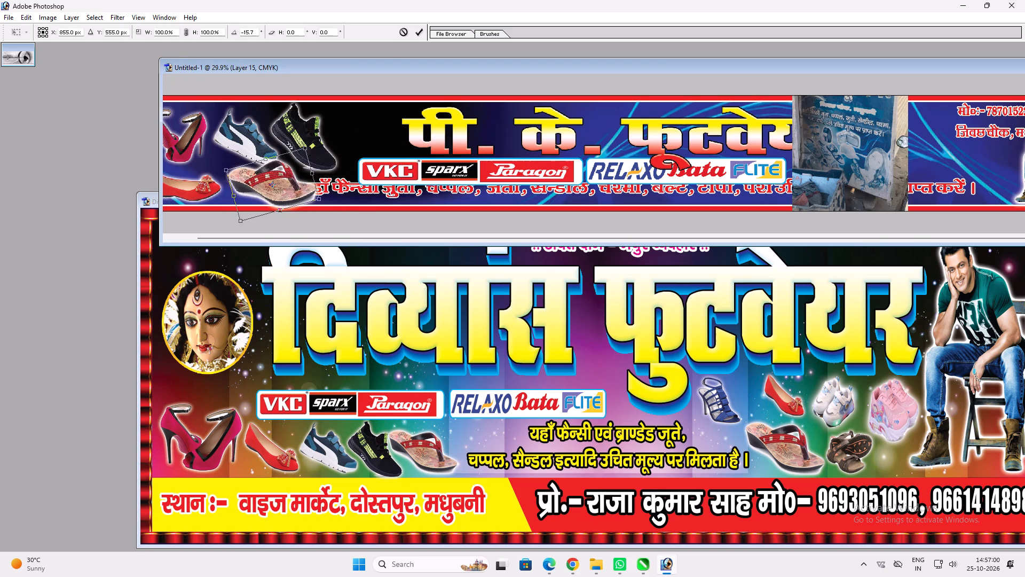
pyautogui.keyDown('shift'); pyautogui.moveTo(319, 200); pyautogui.dragTo(292, 190); pyautogui.keyUp('shift')
pyautogui.press('Return')
pyautogui.press('v')
pyautogui.click(287, 182)
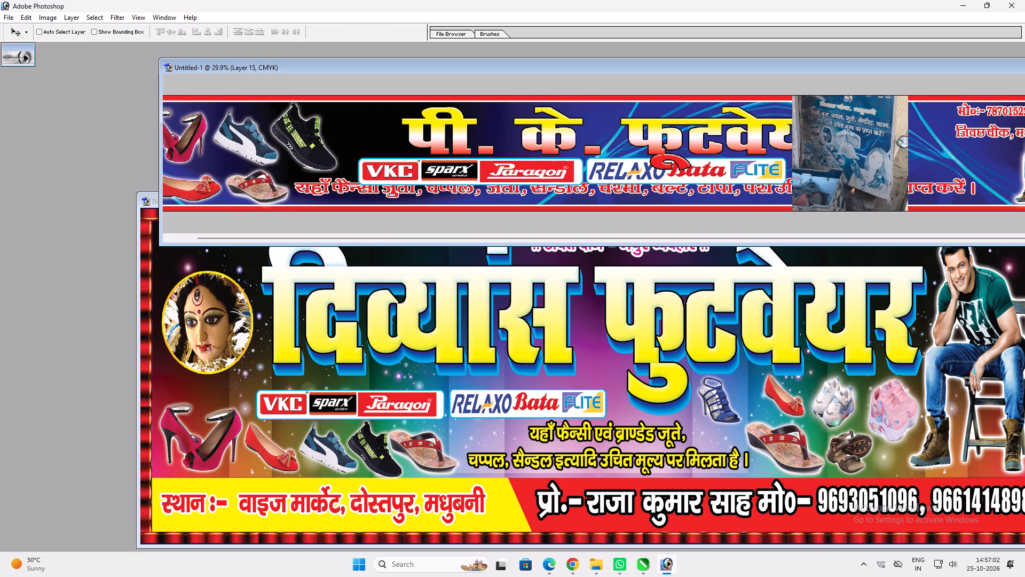
# Scale the blue sneaker down proportionally to about 98%.
pyautogui.keyDown('ctrl'); pyautogui.click(254, 147); pyautogui.keyUp('ctrl')
pyautogui.hotkey('ctrl', 't')
pyautogui.keyDown('shift'); pyautogui.moveTo(276, 163); pyautogui.dragTo(271, 159); pyautogui.keyUp('shift')
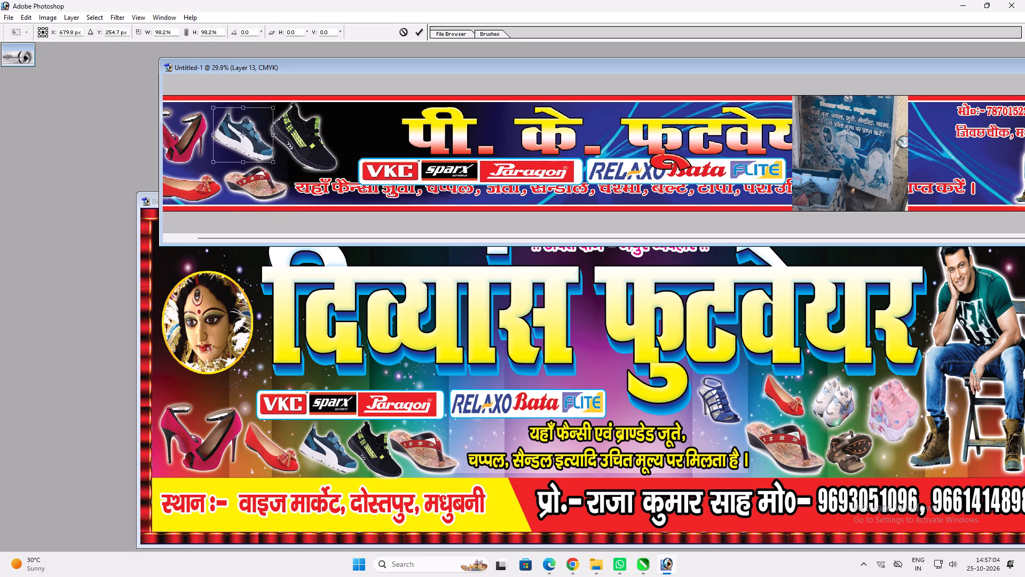
pyautogui.keyDown('shift'); pyautogui.moveTo(271, 159); pyautogui.dragTo(271, 159); pyautogui.keyUp('shift')
pyautogui.press('Return')
pyautogui.press('v')
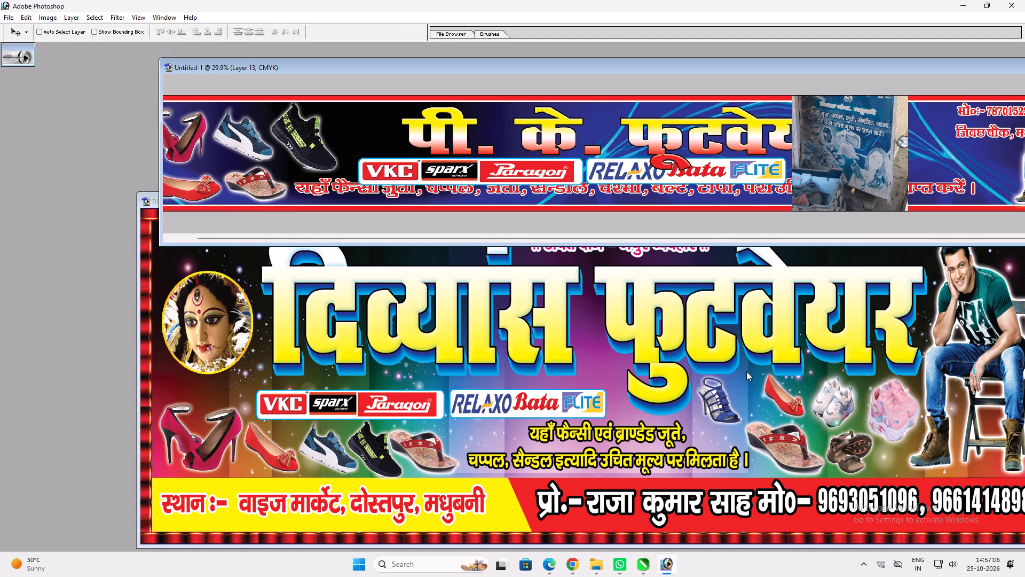
# Copy the blue heeled sandal and the white sneakers from the दिव्यांस फुटवेयर design into the banner, beside the seated man.
pyautogui.keyDown('ctrl'); pyautogui.click(727, 396); pyautogui.keyUp('ctrl')
pyautogui.keyDown('ctrl'); pyautogui.click(721, 396); pyautogui.keyUp('ctrl')
pyautogui.moveTo(701, 399); pyautogui.dragTo(565, 161)
pyautogui.moveTo(565, 161); pyautogui.dragTo(945, 166)
pyautogui.click(861, 422)
pyautogui.keyDown('ctrl'); pyautogui.click(822, 407); pyautogui.keyUp('ctrl')
pyautogui.moveTo(820, 383); pyautogui.dragTo(912, 216)
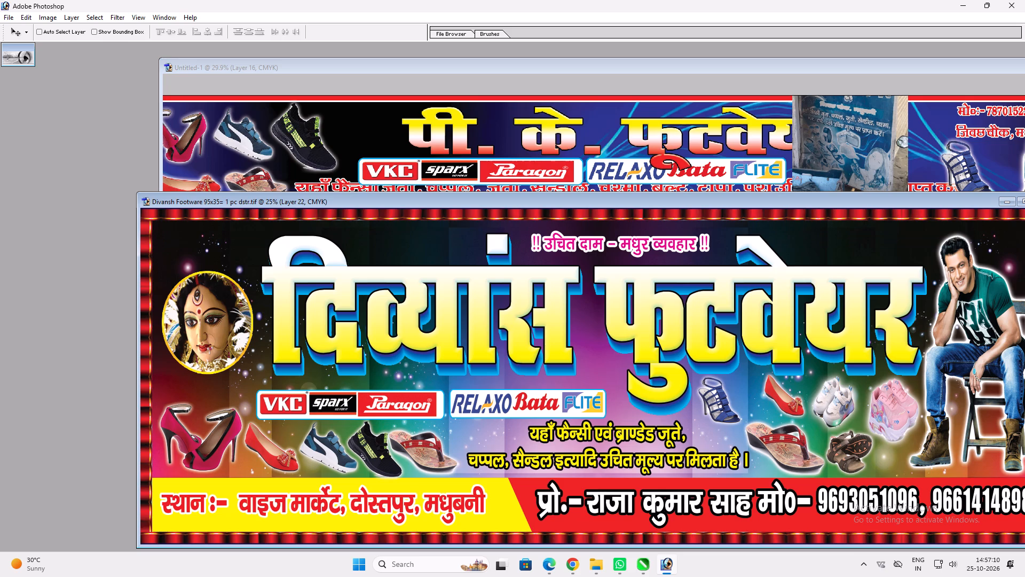
pyautogui.moveTo(912, 216); pyautogui.dragTo(934, 158)
pyautogui.moveTo(941, 170); pyautogui.dragTo(978, 161)
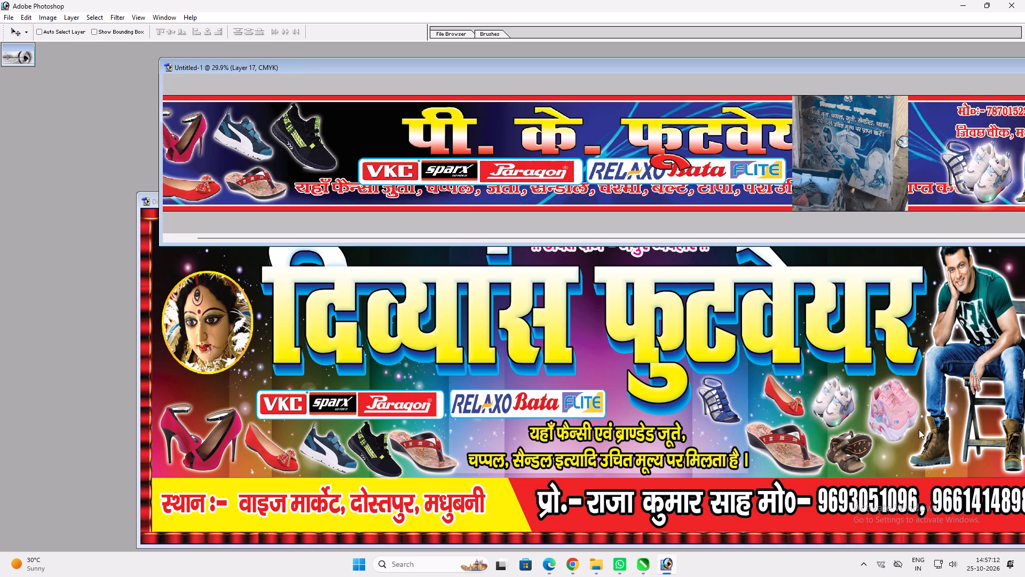
# Copy the brown sandals and the right-hand red-strapped slipper from the दिव्यांस फुटवेयर design into the banner, beside the seated man.
pyautogui.click(919, 430)
pyautogui.keyDown('ctrl'); pyautogui.click(857, 443); pyautogui.keyUp('ctrl')
pyautogui.moveTo(855, 442); pyautogui.dragTo(959, 159)
pyautogui.moveTo(952, 163); pyautogui.dragTo(971, 168)
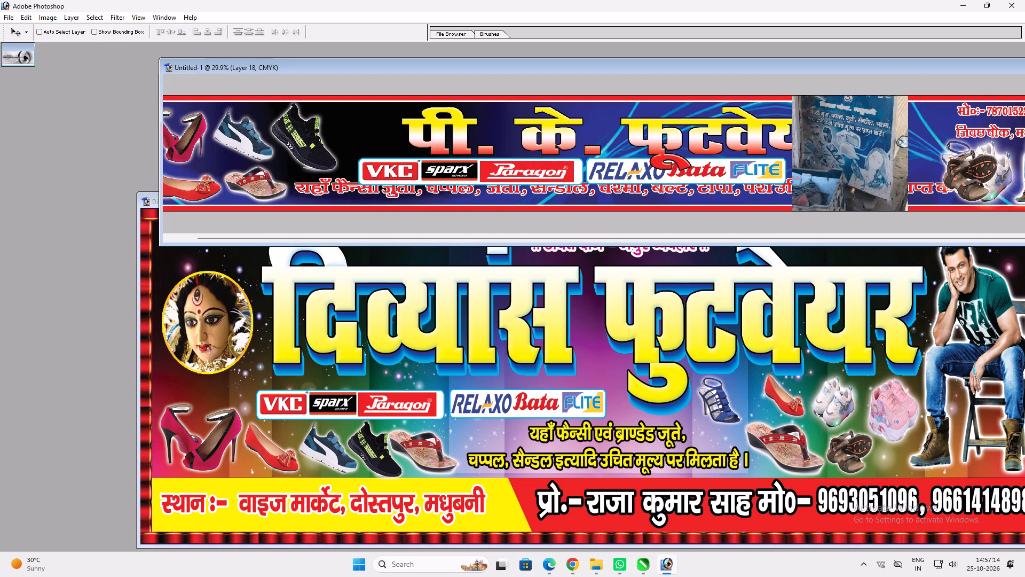
pyautogui.keyDown('ctrl'); pyautogui.click(804, 441); pyautogui.keyUp('ctrl')
pyautogui.keyDown('ctrl'); pyautogui.click(798, 449); pyautogui.keyUp('ctrl')
pyautogui.moveTo(790, 450); pyautogui.dragTo(964, 162)
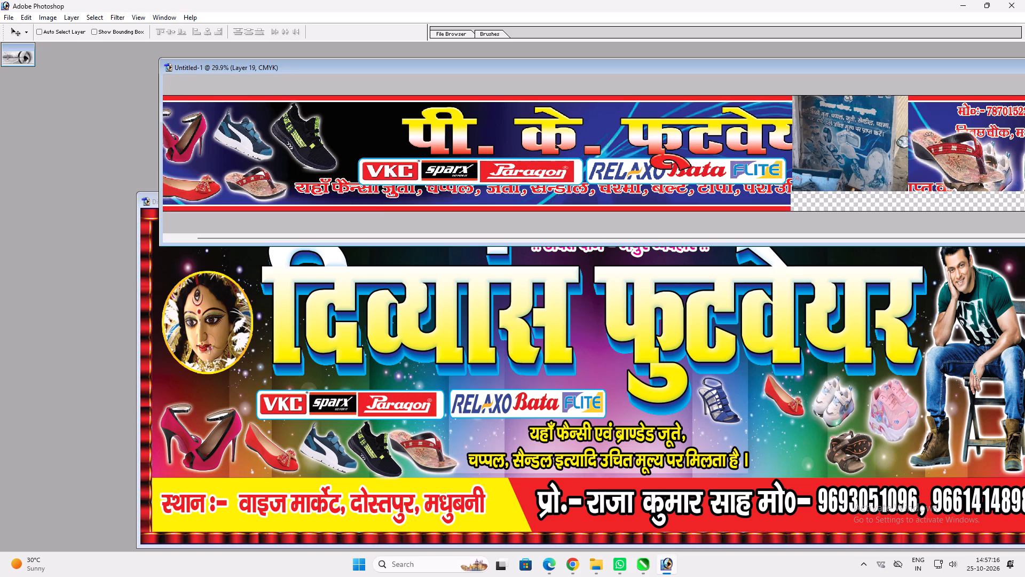
# Maximize the banner and move the signboard reference photo down and slightly right to expose its upper text.
pyautogui.doubleClick(742, 69)
pyautogui.keyDown('ctrl'); pyautogui.click(769, 284); pyautogui.keyUp('ctrl')
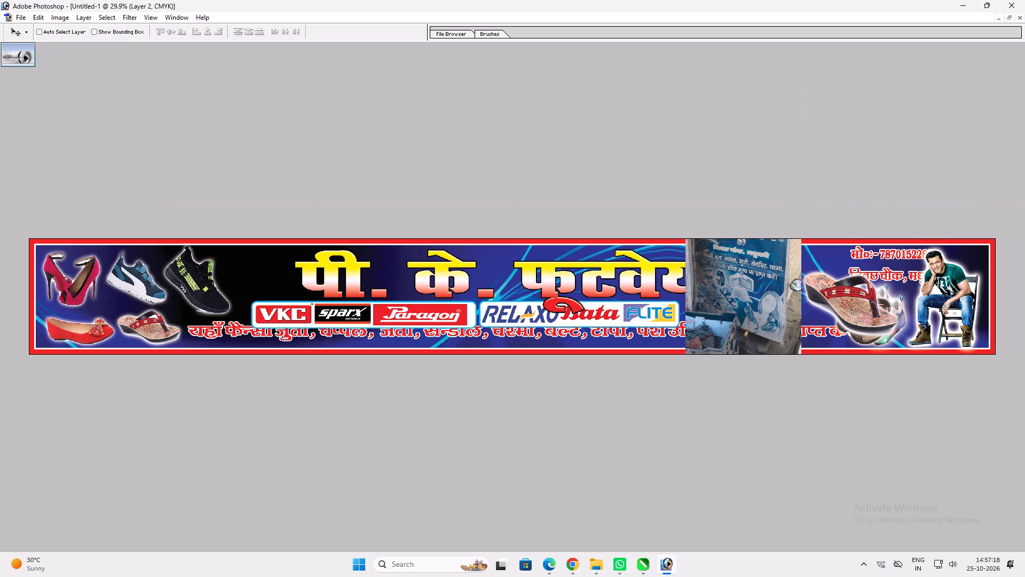
pyautogui.hotkey('ctrl', 'shift', '[')
pyautogui.hotkey('ctrl', 'z')
pyautogui.keyDown('ctrl'); pyautogui.click(740, 288); pyautogui.keyUp('ctrl')
pyautogui.moveTo(740, 288); pyautogui.dragTo(743, 269)
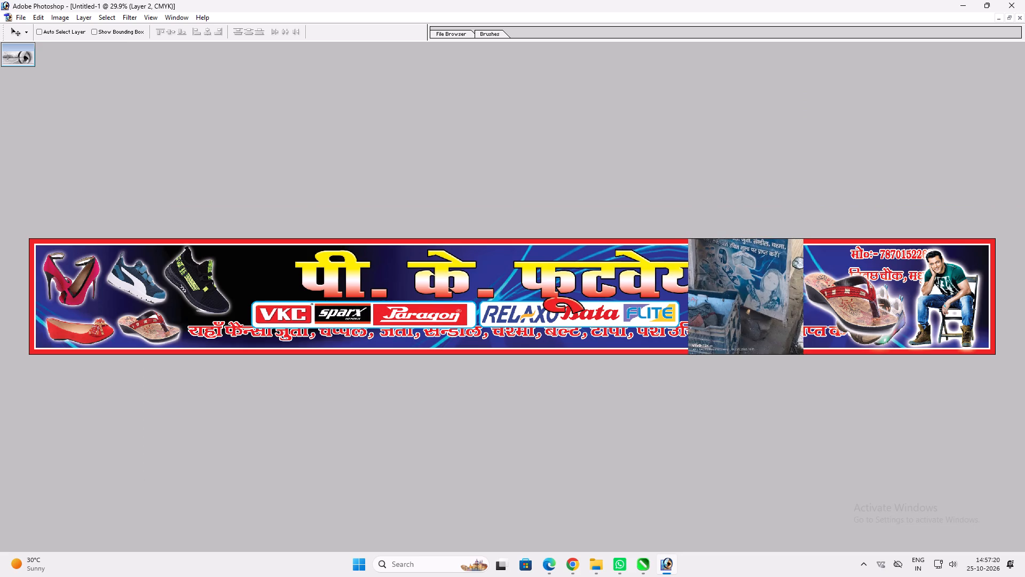
pyautogui.moveTo(743, 269); pyautogui.dragTo(749, 314)
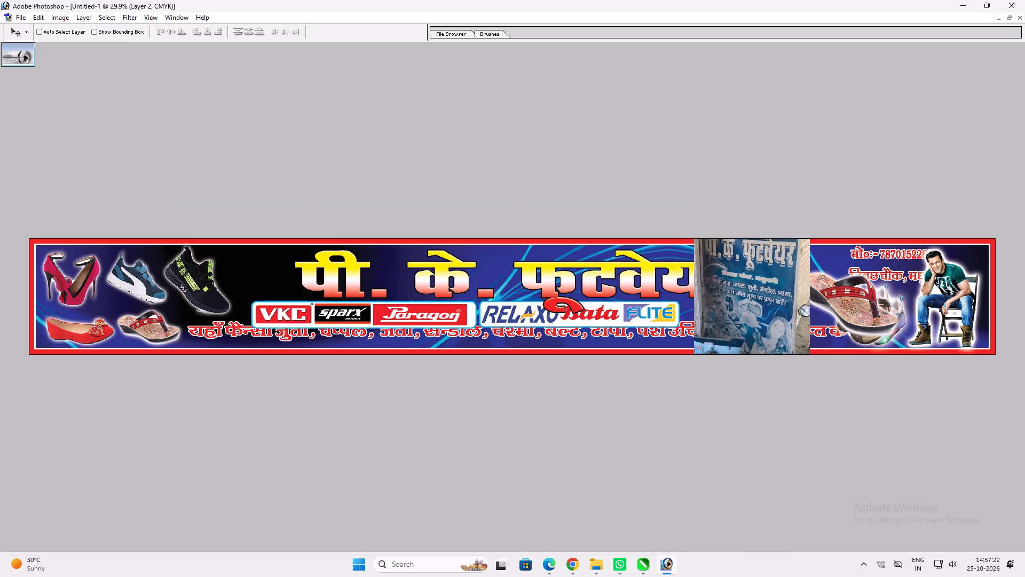
pyautogui.moveTo(749, 314); pyautogui.dragTo(762, 355)
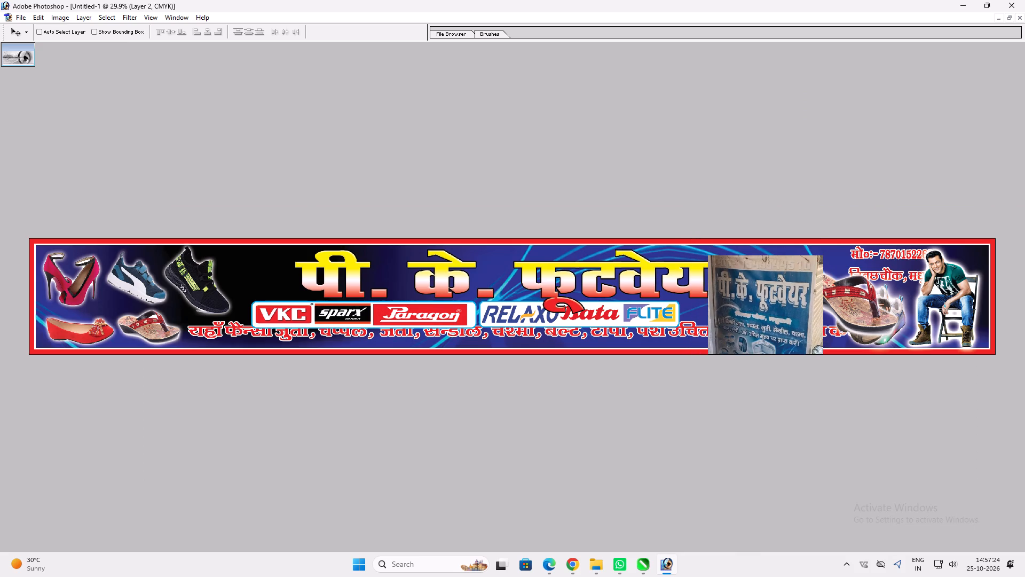
# Examine the signboard photo's text up close, alongside the text at the banner's right end.
pyautogui.hotkey('ctrl', '+')
pyautogui.hotkey('ctrl', '+')
pyautogui.press('space')
pyautogui.press('space')
pyautogui.press('space')
pyautogui.press('space')
pyautogui.press('space')
pyautogui.press('space')
pyautogui.press('space')
pyautogui.press('space')
pyautogui.press('space')
pyautogui.press('space')
pyautogui.press('space')
pyautogui.press('space')
pyautogui.press('space')
pyautogui.press('space')
pyautogui.press('space')
pyautogui.press('space')
pyautogui.moveTo(701, 329); pyautogui.dragTo(228, 340)
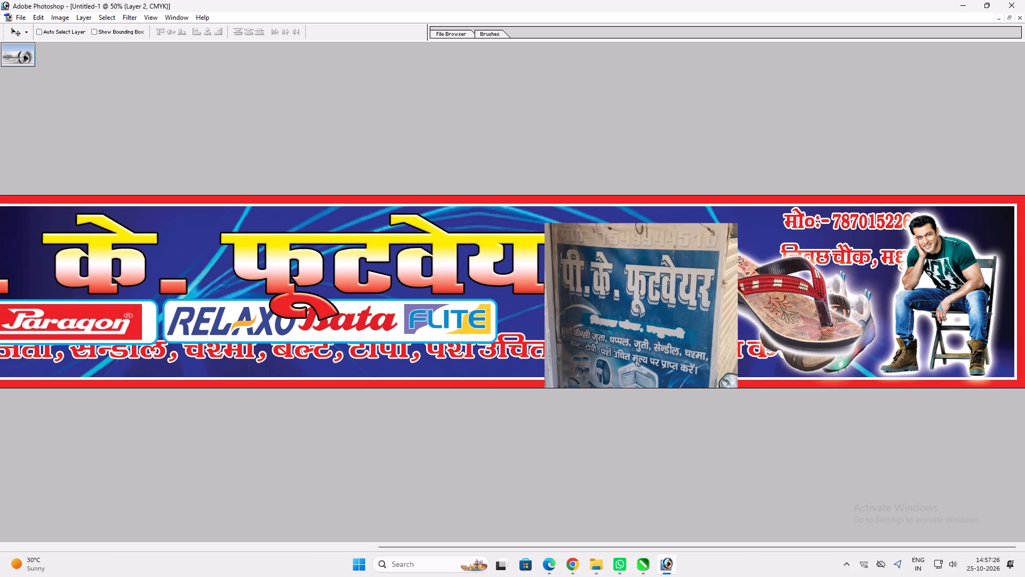
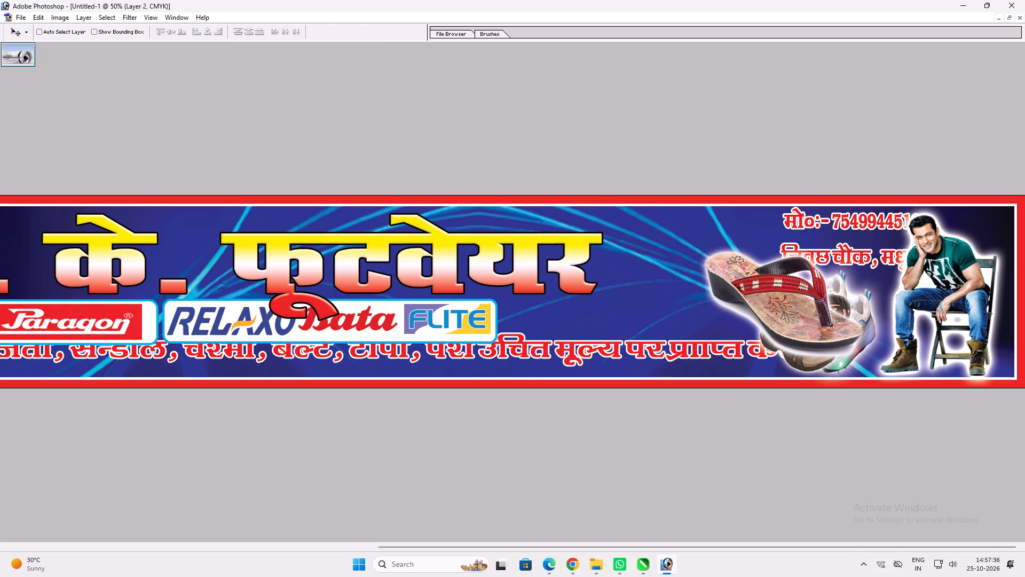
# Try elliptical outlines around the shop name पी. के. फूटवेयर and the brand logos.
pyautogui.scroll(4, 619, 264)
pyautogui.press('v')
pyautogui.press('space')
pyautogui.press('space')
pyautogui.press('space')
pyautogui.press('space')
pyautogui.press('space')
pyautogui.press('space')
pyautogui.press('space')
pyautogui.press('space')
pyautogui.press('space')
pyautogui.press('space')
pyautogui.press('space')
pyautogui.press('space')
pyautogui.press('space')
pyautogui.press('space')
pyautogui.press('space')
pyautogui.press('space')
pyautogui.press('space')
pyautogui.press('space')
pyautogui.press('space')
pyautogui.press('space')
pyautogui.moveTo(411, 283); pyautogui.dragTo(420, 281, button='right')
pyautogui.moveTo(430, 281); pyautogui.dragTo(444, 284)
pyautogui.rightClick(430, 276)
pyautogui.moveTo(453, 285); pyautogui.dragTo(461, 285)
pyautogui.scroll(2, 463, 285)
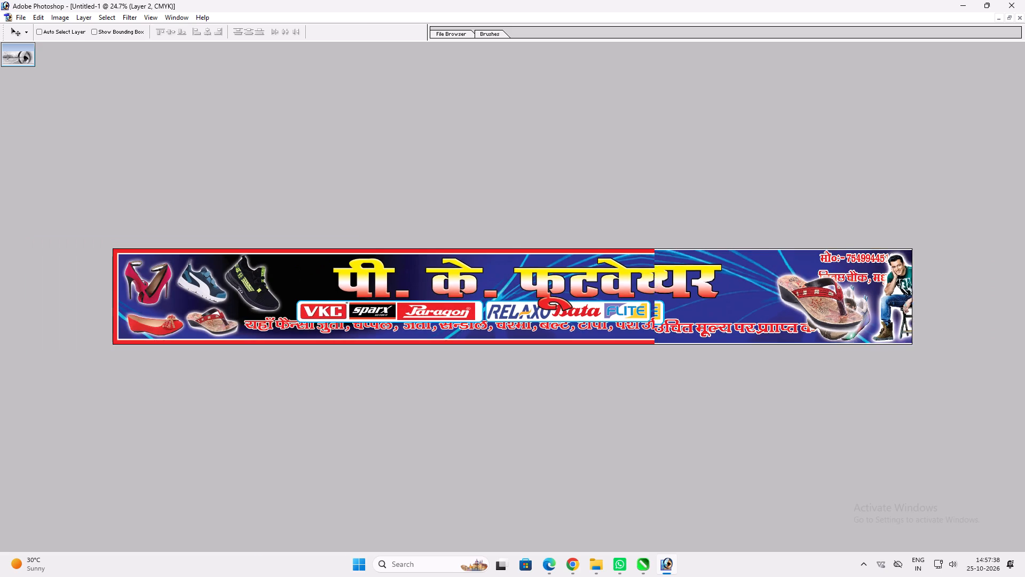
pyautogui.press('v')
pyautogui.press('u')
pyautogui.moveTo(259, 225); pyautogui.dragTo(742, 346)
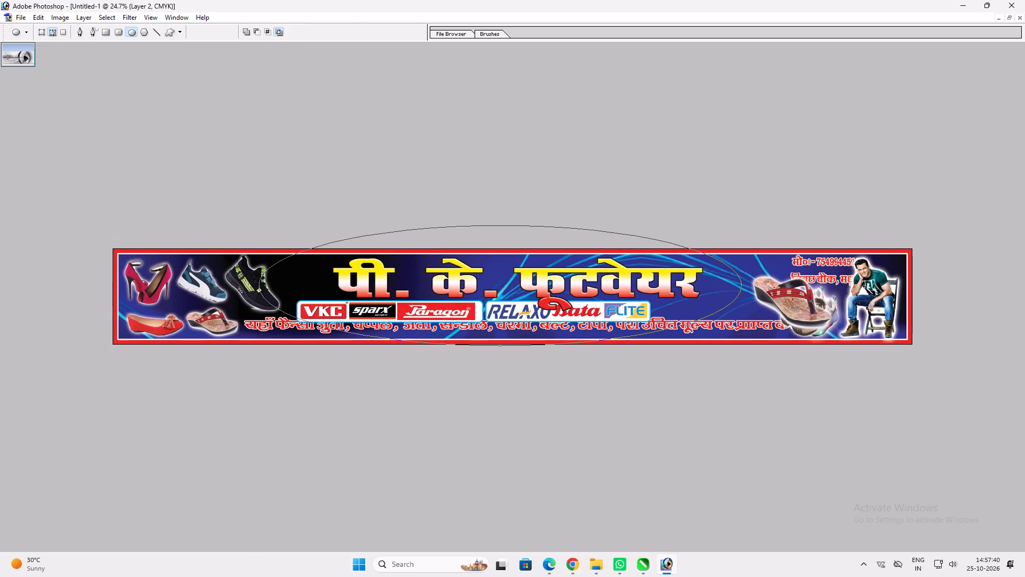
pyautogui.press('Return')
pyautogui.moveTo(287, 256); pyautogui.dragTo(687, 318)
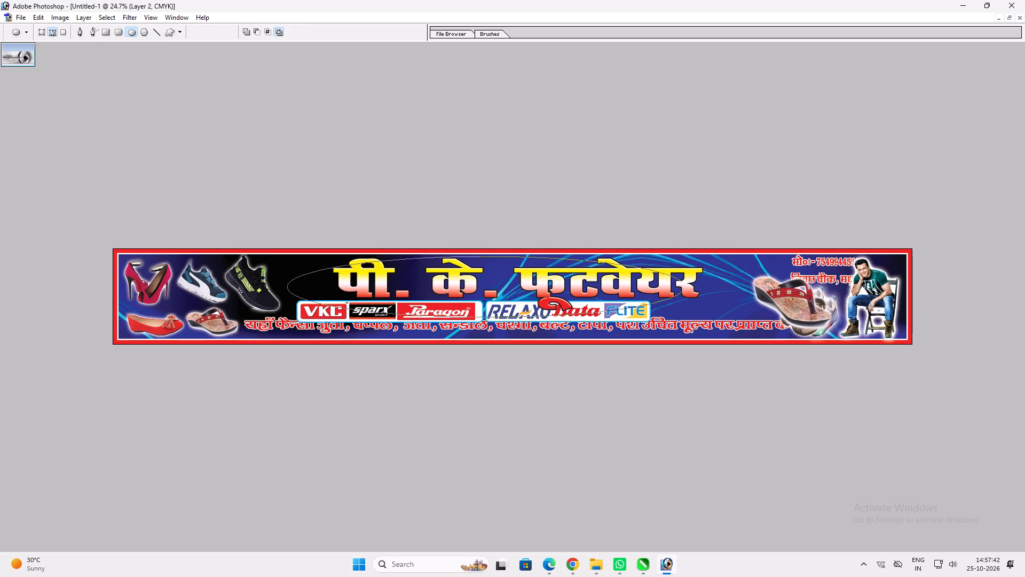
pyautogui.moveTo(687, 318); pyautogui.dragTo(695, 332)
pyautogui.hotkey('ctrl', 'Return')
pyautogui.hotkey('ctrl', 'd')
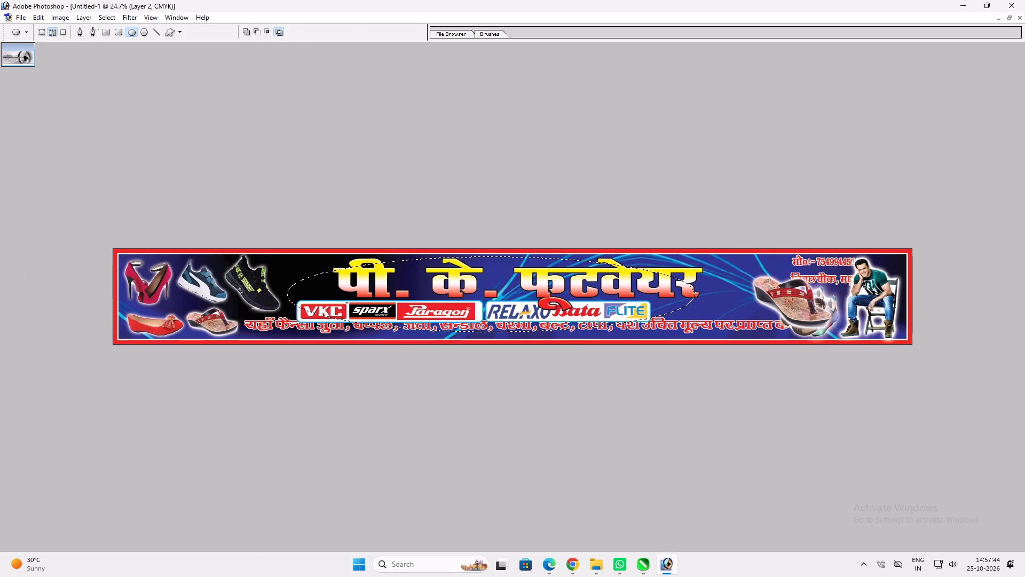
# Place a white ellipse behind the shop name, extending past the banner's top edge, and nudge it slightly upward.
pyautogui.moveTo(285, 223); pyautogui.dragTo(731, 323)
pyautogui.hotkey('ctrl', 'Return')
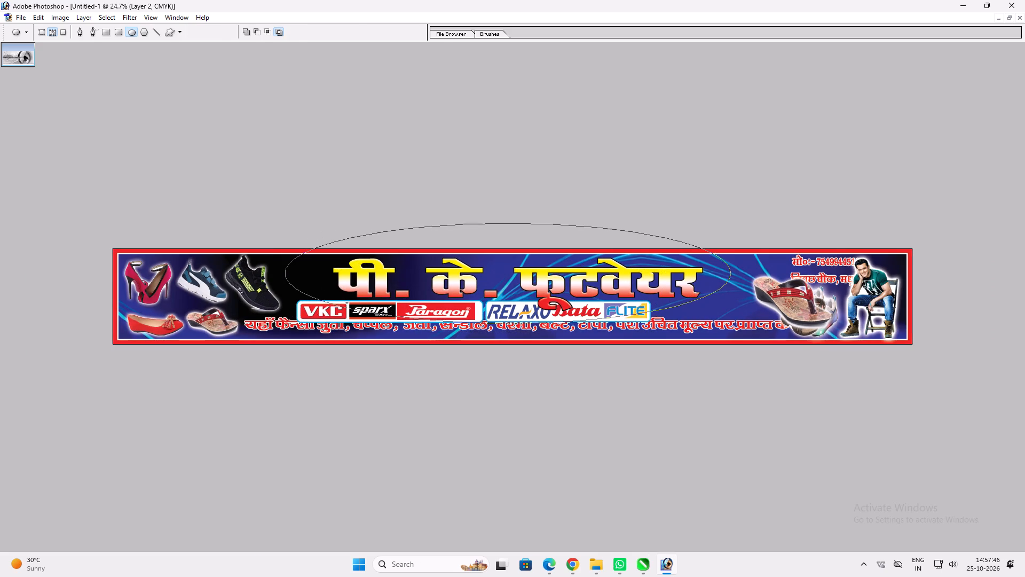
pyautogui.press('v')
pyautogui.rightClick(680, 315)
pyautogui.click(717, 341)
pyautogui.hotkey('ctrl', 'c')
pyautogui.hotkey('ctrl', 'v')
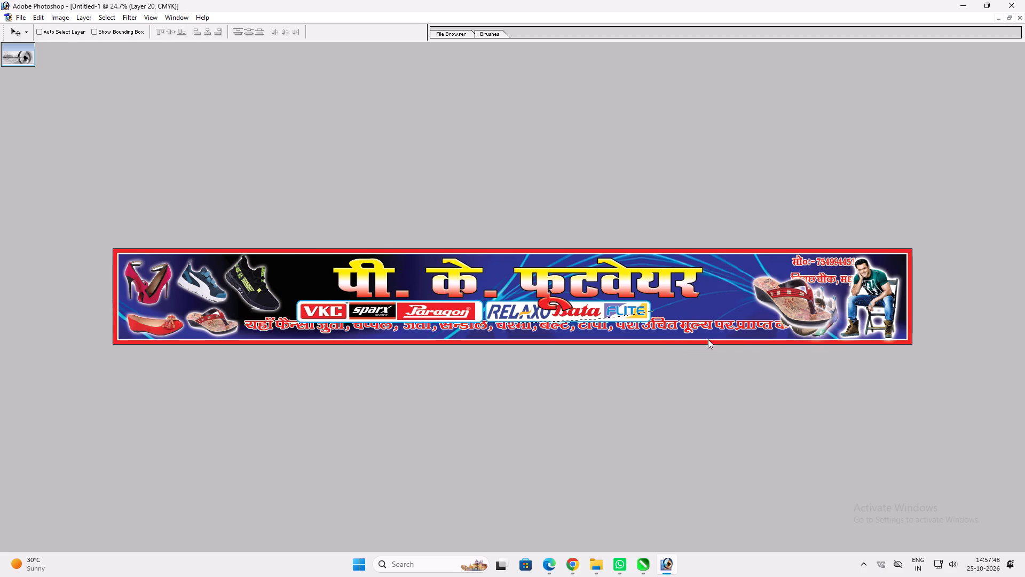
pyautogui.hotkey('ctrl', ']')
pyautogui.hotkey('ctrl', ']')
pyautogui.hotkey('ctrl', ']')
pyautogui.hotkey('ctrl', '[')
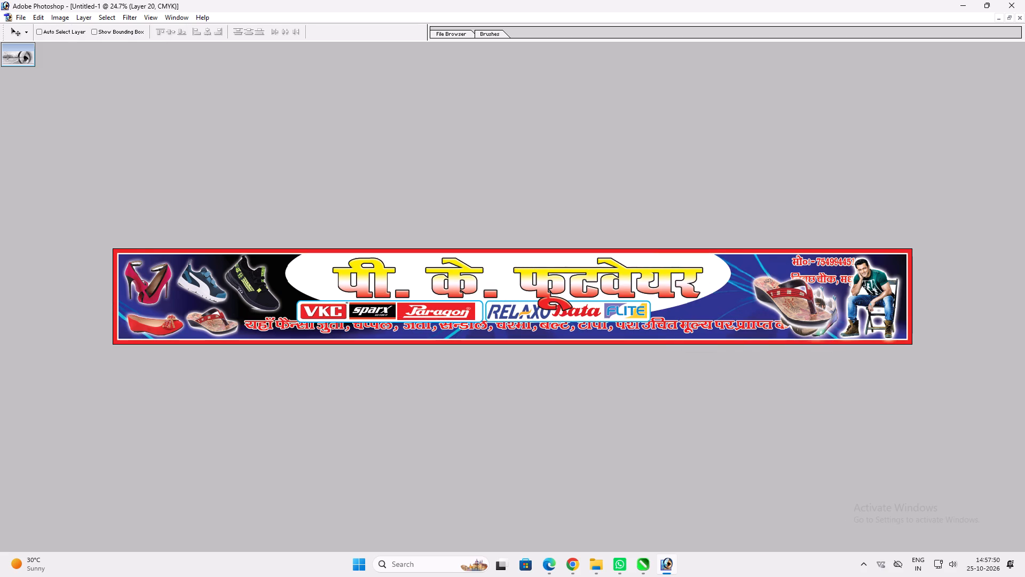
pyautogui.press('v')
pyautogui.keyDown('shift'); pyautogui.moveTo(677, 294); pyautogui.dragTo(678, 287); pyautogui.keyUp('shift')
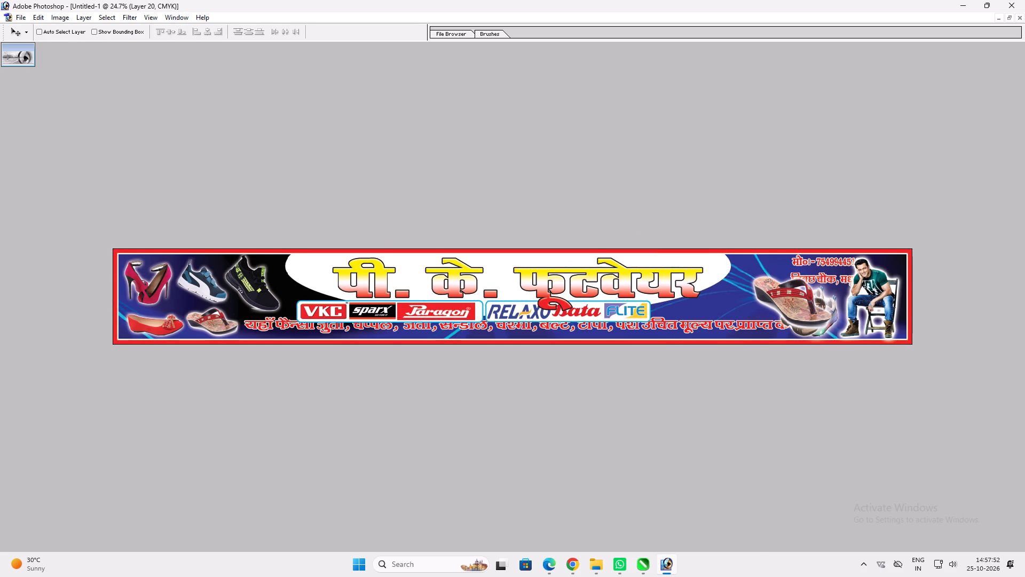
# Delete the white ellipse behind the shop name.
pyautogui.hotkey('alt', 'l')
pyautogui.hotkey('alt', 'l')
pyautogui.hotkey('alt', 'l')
# Outline the banner's left footwear end with a closed Pen path curving beside the black sneaker, and convert it to a selection.
pyautogui.press('v')
pyautogui.hotkey('ctrl', '+')
pyautogui.press('space')
pyautogui.hotkey('ctrl', '+')
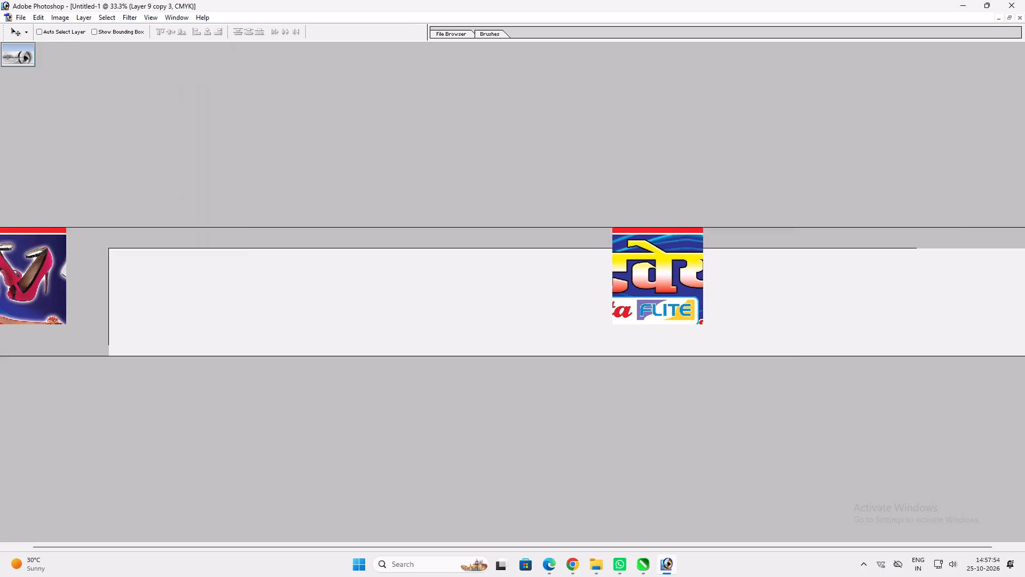
pyautogui.press('space')
pyautogui.press('space')
pyautogui.press('space')
pyautogui.press('space')
pyautogui.press('space')
pyautogui.press('space')
pyautogui.press('space')
pyautogui.press('space')
pyautogui.press('space')
pyautogui.press('space')
pyautogui.press('space')
pyautogui.press('space')
pyautogui.press('space')
pyautogui.moveTo(399, 311); pyautogui.dragTo(767, 303)
pyautogui.scroll(3, 678, 342)
pyautogui.press('space')
pyautogui.press('space')
pyautogui.press('space')
pyautogui.press('space')
pyautogui.press('space')
pyautogui.press('space')
pyautogui.press('space')
pyautogui.press('space')
pyautogui.moveTo(597, 329); pyautogui.dragTo(611, 334, button='right')
pyautogui.moveTo(621, 339); pyautogui.dragTo(629, 340)
pyautogui.press('p')
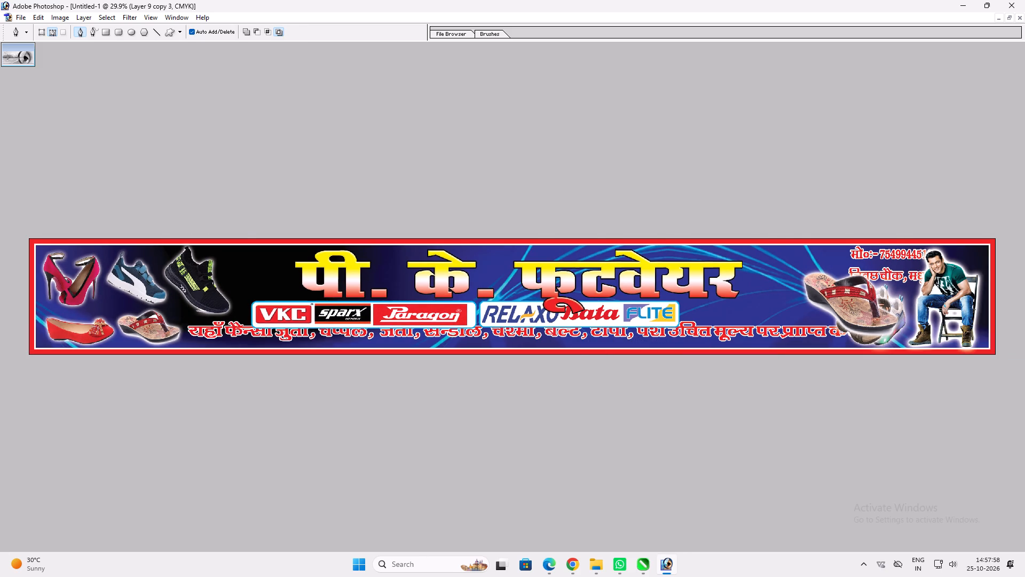
pyautogui.click(246, 238)
pyautogui.moveTo(254, 355); pyautogui.dragTo(311, 412)
pyautogui.moveTo(311, 412); pyautogui.dragTo(324, 413)
pyautogui.scroll(3, 324, 408)
pyautogui.moveTo(273, 439); pyautogui.dragTo(177, 418)
pyautogui.moveTo(104, 359); pyautogui.dragTo(92, 294)
pyautogui.moveTo(90, 255); pyautogui.dragTo(269, 193)
pyautogui.hotkey('ctrl', 'Return')
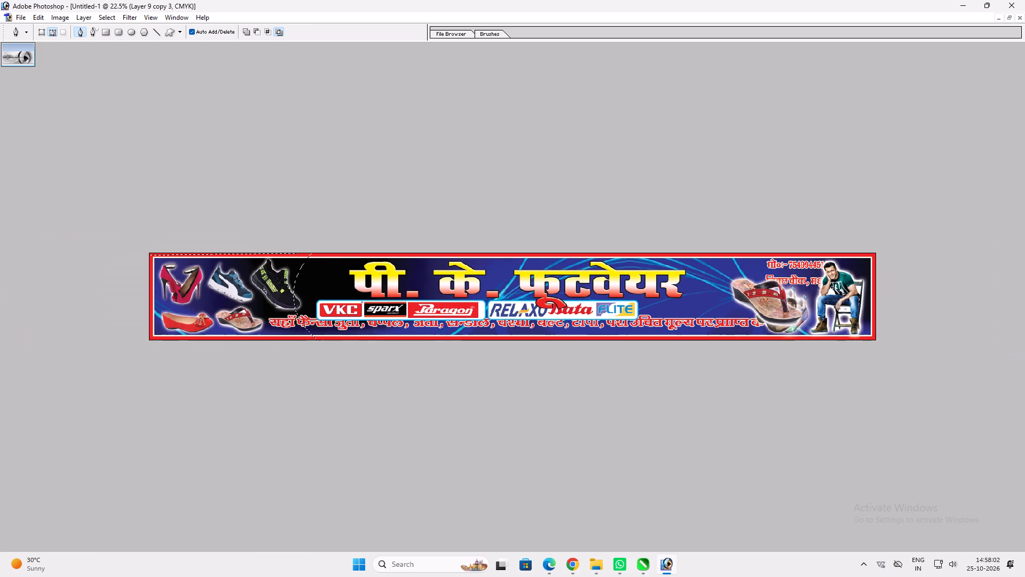
# Copy the selected area of the white background to a new layer and stack it above the blue artwork, behind the footwear.
pyautogui.press('v')
pyautogui.rightClick(330, 299)
pyautogui.click(371, 313)
pyautogui.hotkey('ctrl', 'c')
pyautogui.hotkey('ctrl', 'v')
pyautogui.hotkey('ctrl', ']')
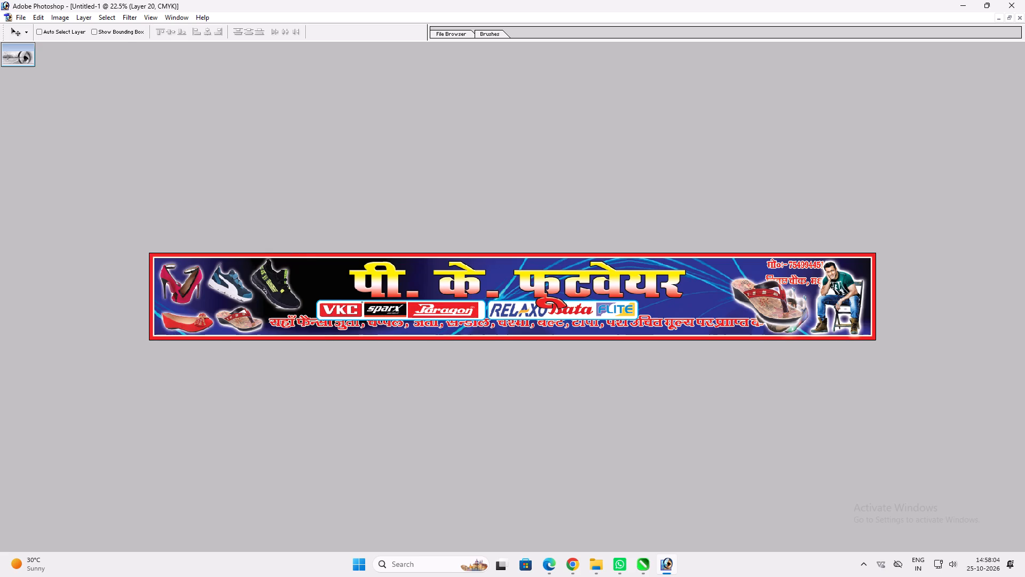
pyautogui.hotkey('ctrl', ']')
# Scale the white footwear panel to about 109% and stretch its curved edge toward the shop name.
pyautogui.hotkey('ctrl', 't')
pyautogui.keyDown('shift'); pyautogui.moveTo(149, 252); pyautogui.dragTo(135, 242); pyautogui.keyUp('shift')
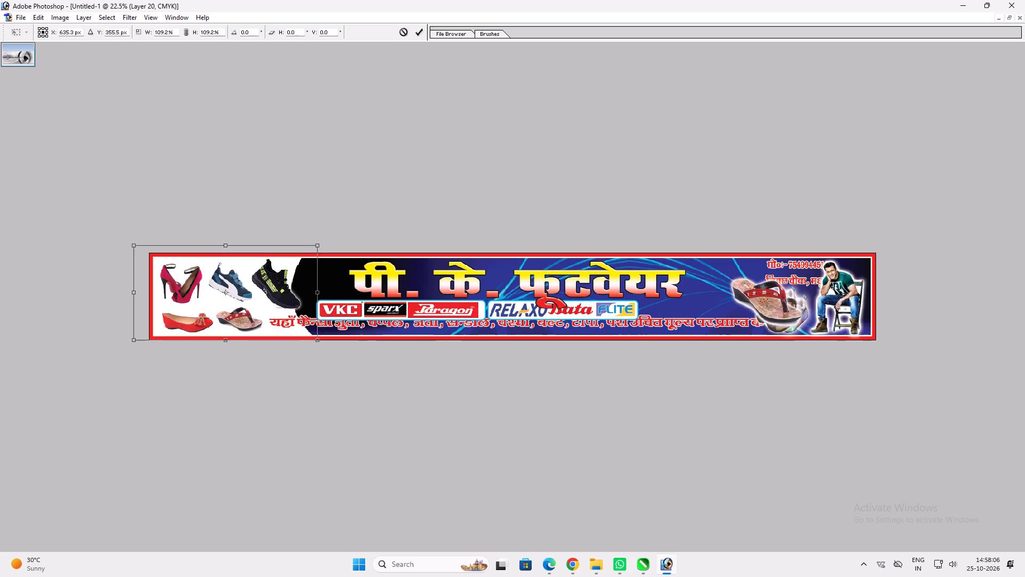
pyautogui.keyDown('shift'); pyautogui.moveTo(135, 242); pyautogui.dragTo(135, 242); pyautogui.keyUp('shift')
pyautogui.press('Return')
pyautogui.press('v')
pyautogui.hotkey('ctrl', 't')
pyautogui.keyDown('shift'); pyautogui.moveTo(319, 284); pyautogui.dragTo(341, 278); pyautogui.keyUp('shift')
pyautogui.hotkey('shift', 'Return')
# Duplicate the white panel, give the copy a yellow color overlay with 0% magenta, and stack it beneath the original.
pyautogui.hotkey('ctrl', 'j')
pyautogui.hotkey('alt', 'l')
pyautogui.write('yn')
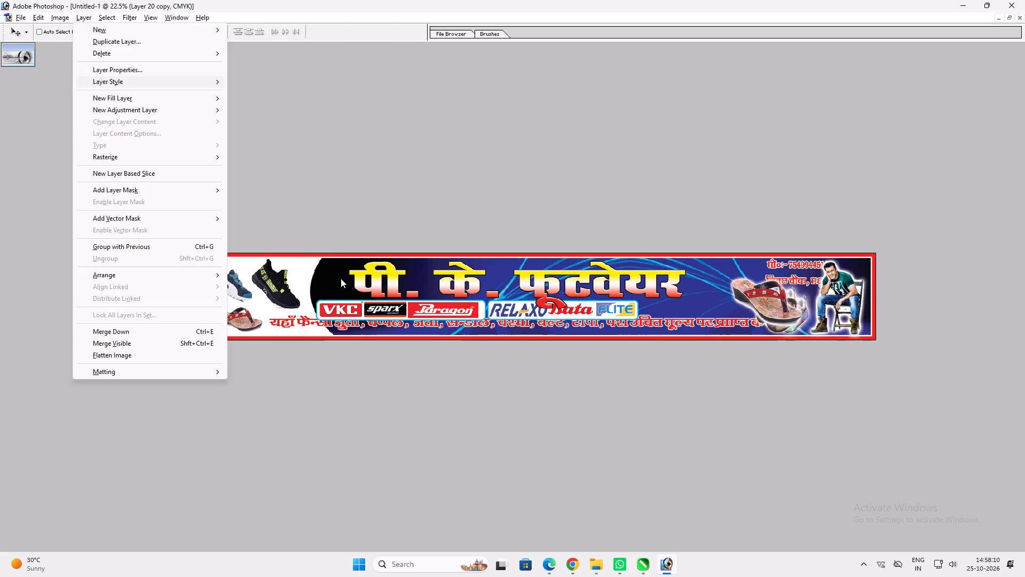
pyautogui.click(580, 237)
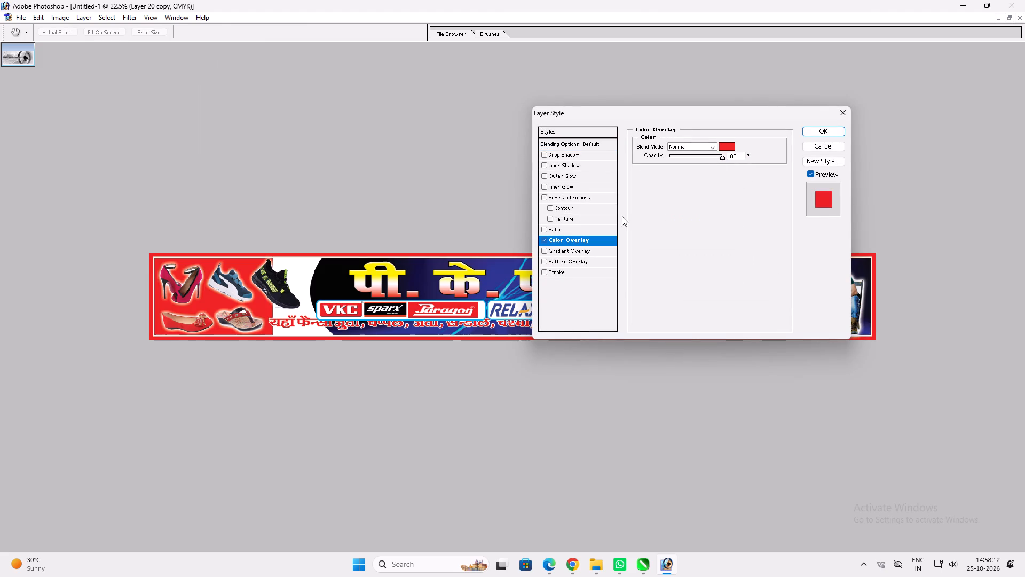
pyautogui.click(729, 144)
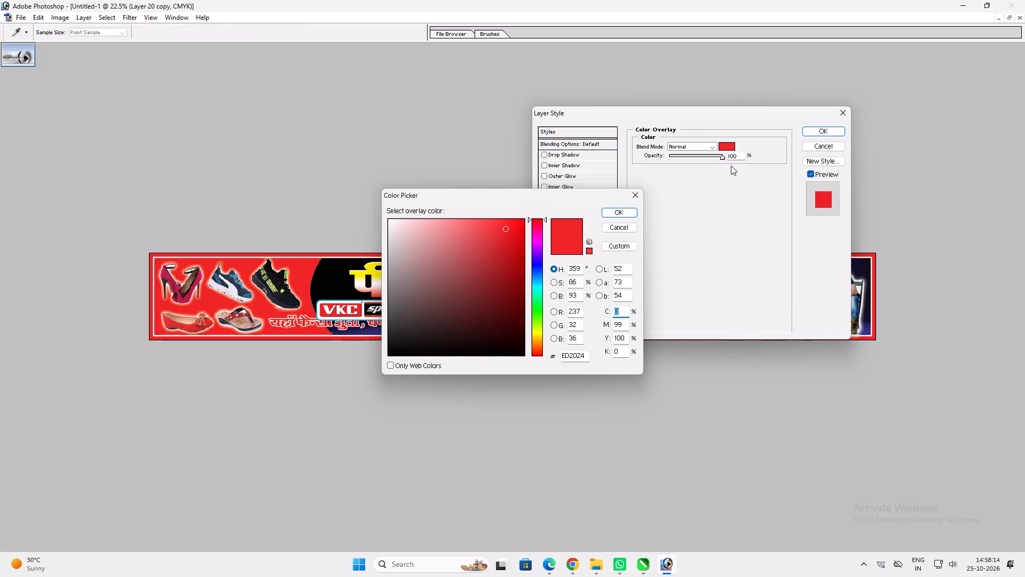
pyautogui.press('Tab')
pyautogui.press('0')
pyautogui.press('Return')
pyautogui.press('Return')
pyautogui.hotkey('ctrl', '[')
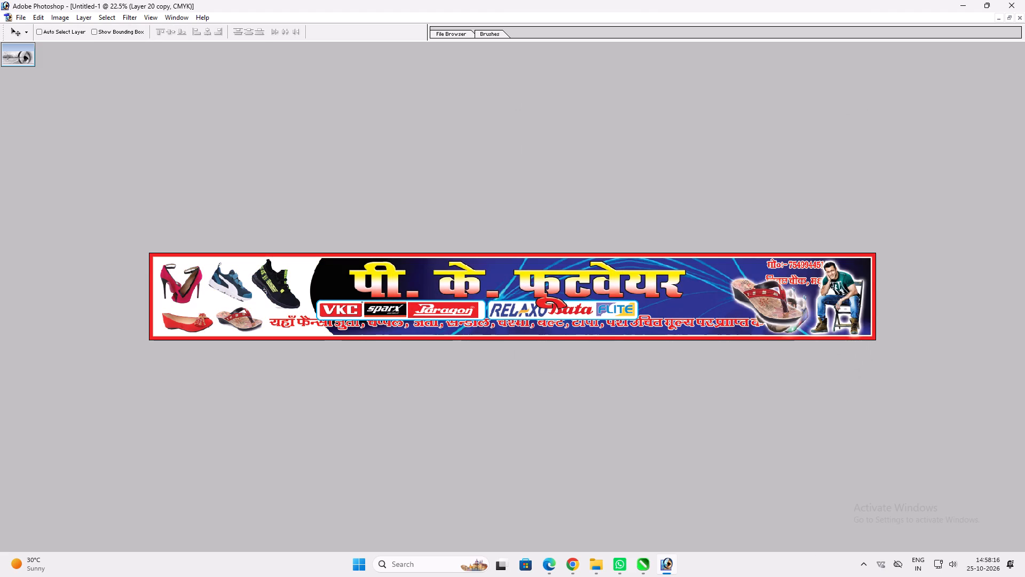
# Shift the yellow copy slightly toward the shop name as a curved border, and slightly distort its upper corner.
pyautogui.press('v')
pyautogui.keyDown('shift'); pyautogui.click(452, 284); pyautogui.keyUp('shift')
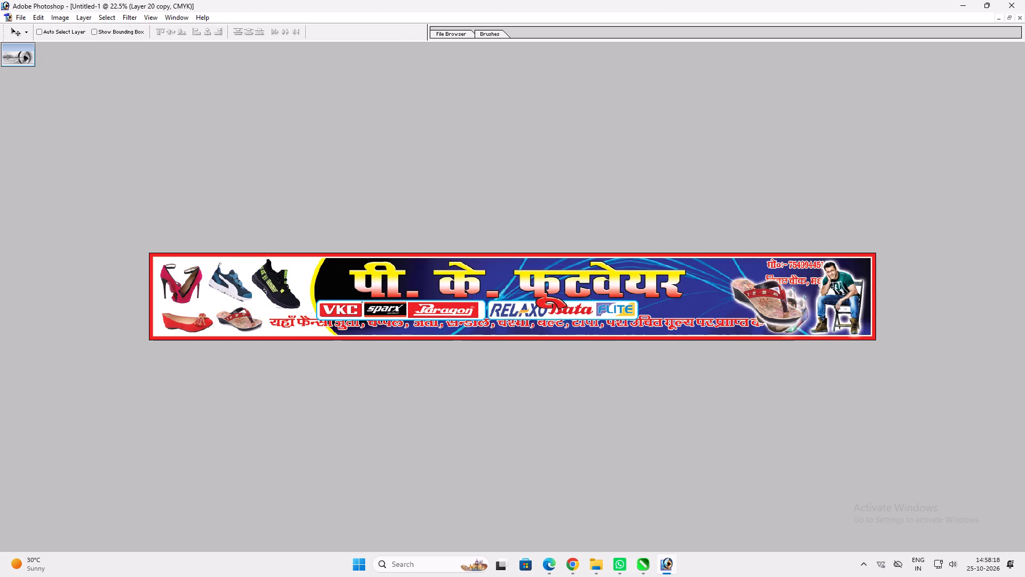
pyautogui.hotkey('ctrl', 't')
pyautogui.keyDown('ctrl'); pyautogui.click(342, 244); pyautogui.keyUp('ctrl')
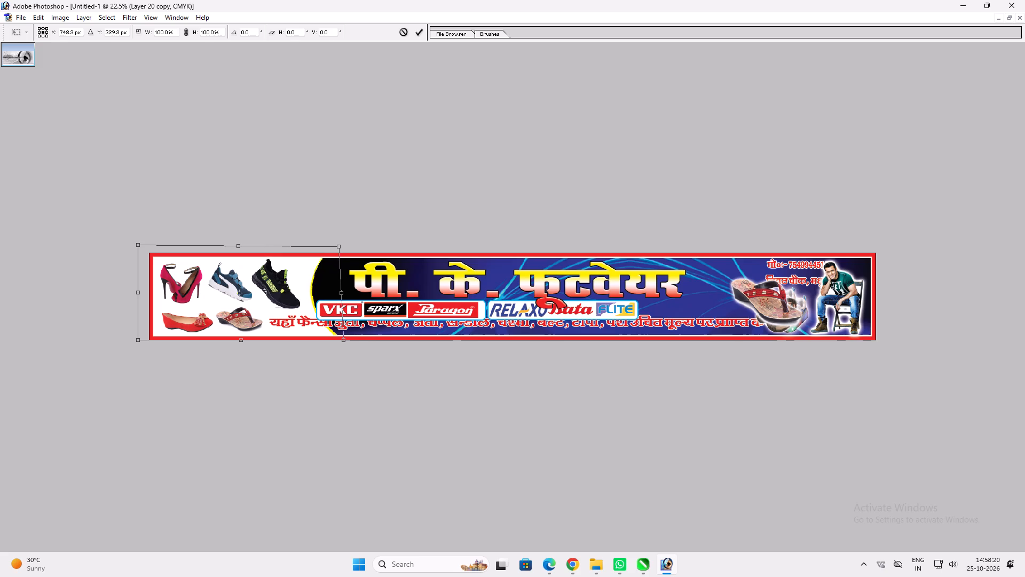
pyautogui.press('Return')
# Apply a gradient overlay to the white panel, with a white stop at 28% and a 100% cyan stop at 67%.
pyautogui.press('v')
pyautogui.keyDown('ctrl'); pyautogui.click(304, 263); pyautogui.keyUp('ctrl')
pyautogui.hotkey('alt', 'l')
pyautogui.write('yg')
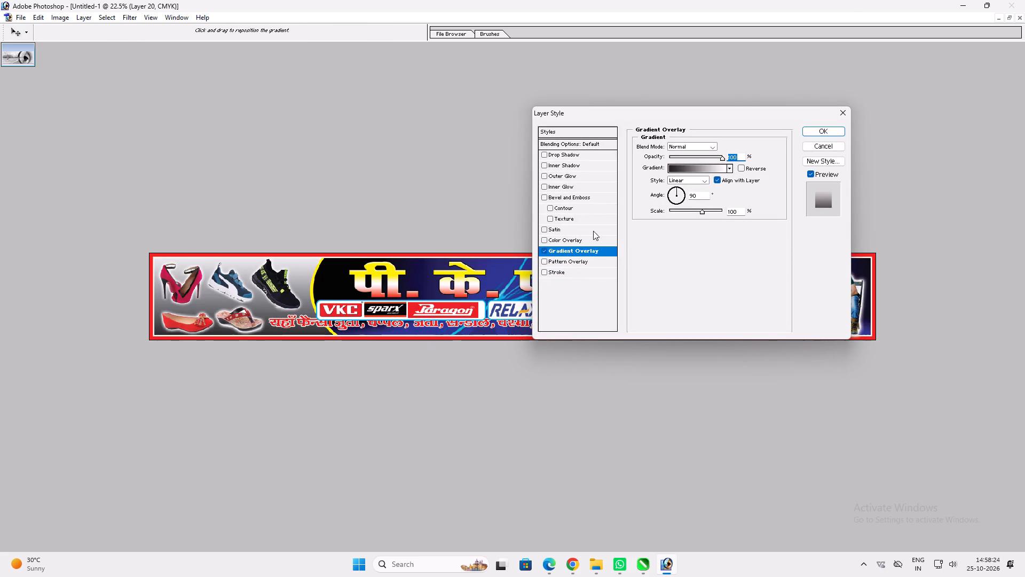
pyautogui.click(681, 173)
pyautogui.doubleClick(683, 169)
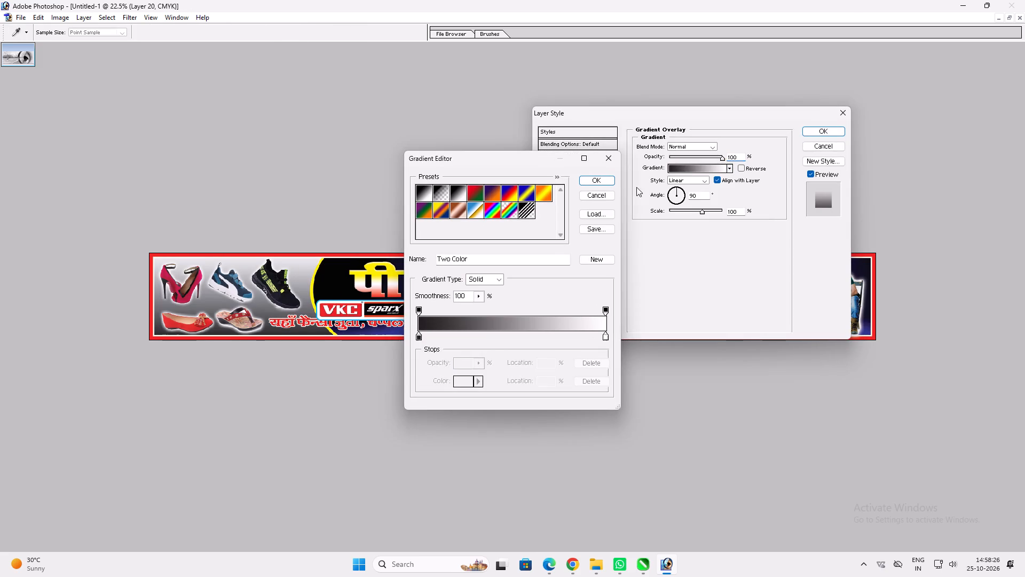
pyautogui.moveTo(420, 337); pyautogui.dragTo(472, 342)
pyautogui.click(463, 386)
pyautogui.moveTo(502, 270); pyautogui.dragTo(382, 202)
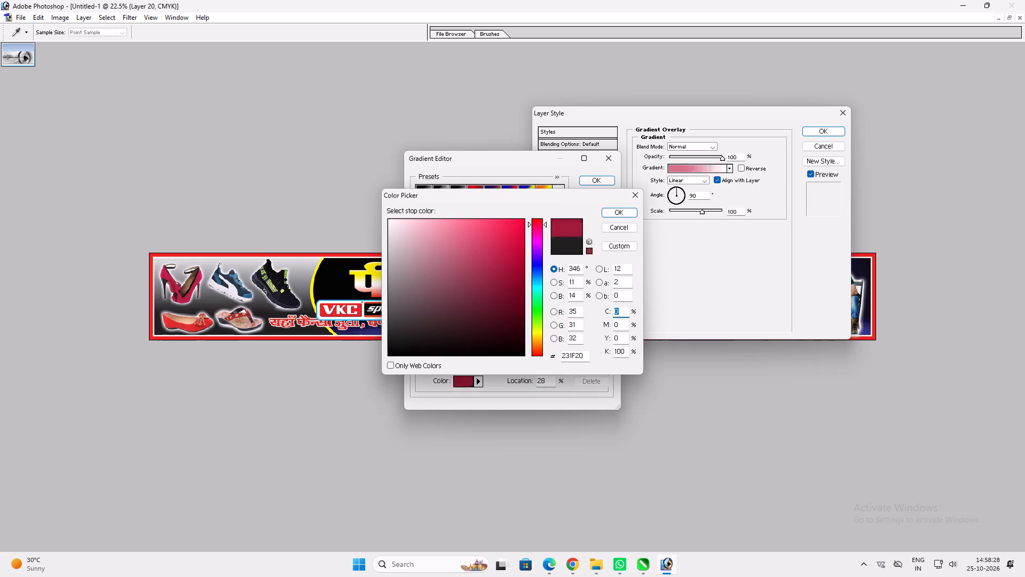
pyautogui.moveTo(382, 202); pyautogui.dragTo(106, 134)
pyautogui.press('Return')
pyautogui.moveTo(605, 339); pyautogui.dragTo(545, 346)
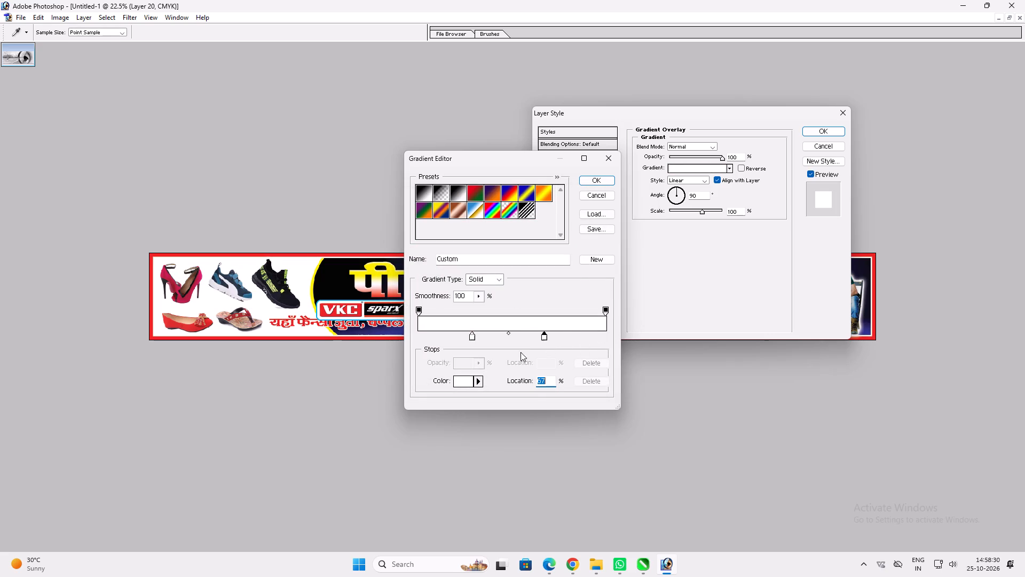
pyautogui.click(462, 378)
pyautogui.press('1')
pyautogui.write('00')
pyautogui.press('Return')
pyautogui.press('Return')
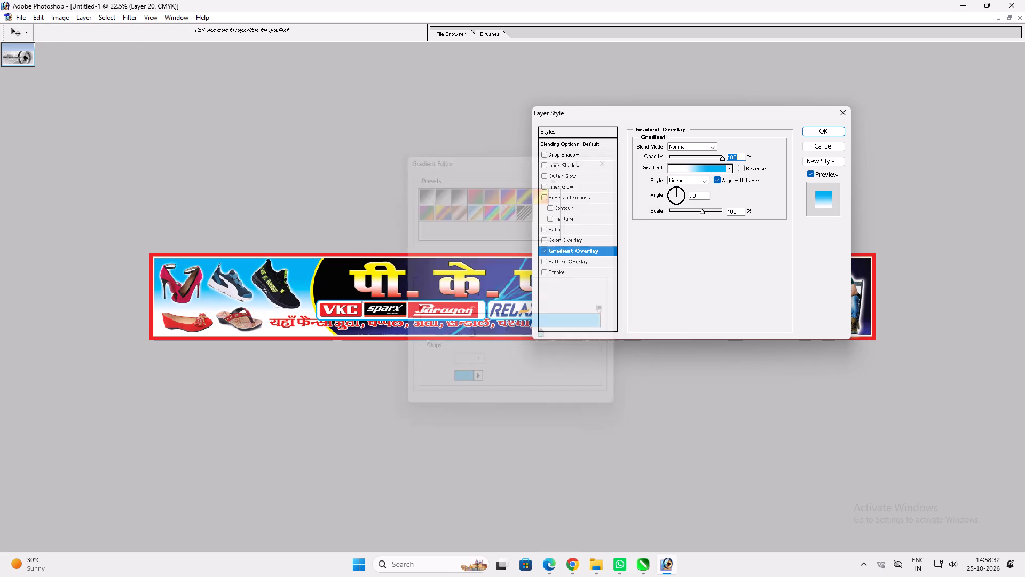
# Set the footwear panel's gradient overlay to Radial style with a scale of 139%.
pyautogui.moveTo(712, 212); pyautogui.dragTo(734, 210)
pyautogui.click(706, 181)
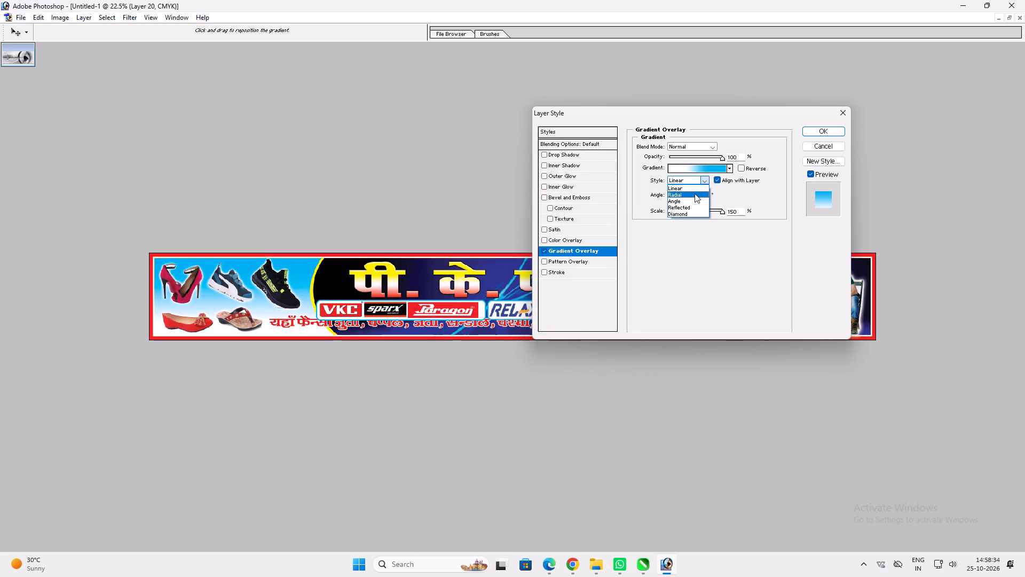
pyautogui.click(694, 193)
pyautogui.click(717, 211)
# Move the gradient's cyan stop to 100% and its white stop near the middle, and apply the overlay.
pyautogui.click(699, 169)
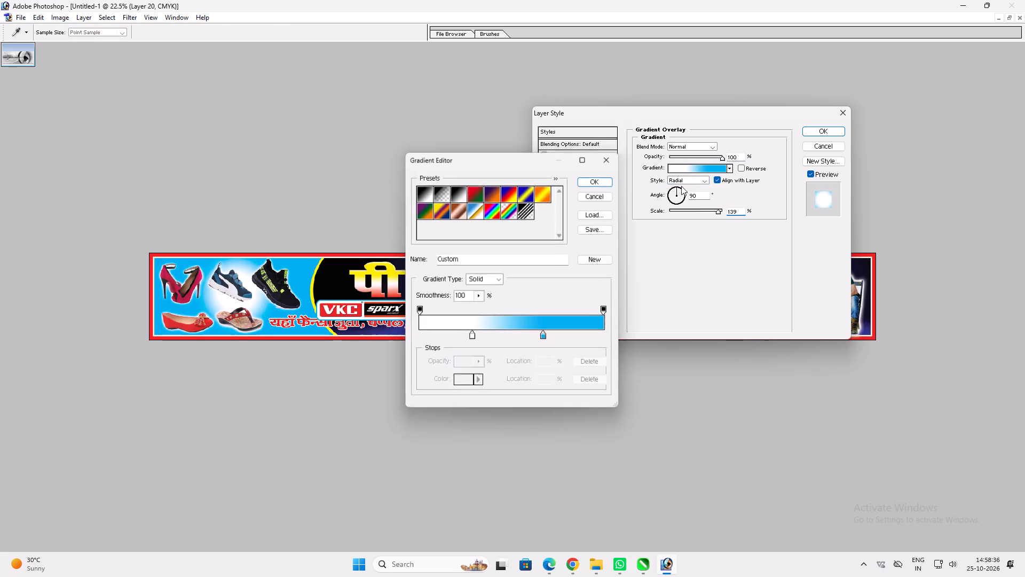
pyautogui.moveTo(544, 338); pyautogui.dragTo(671, 324)
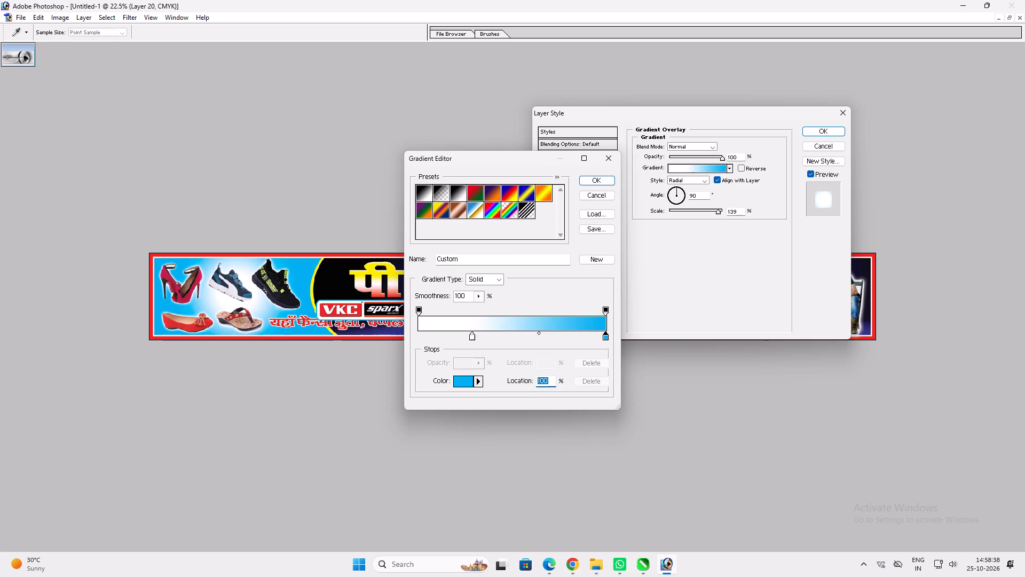
pyautogui.moveTo(476, 335); pyautogui.dragTo(535, 337)
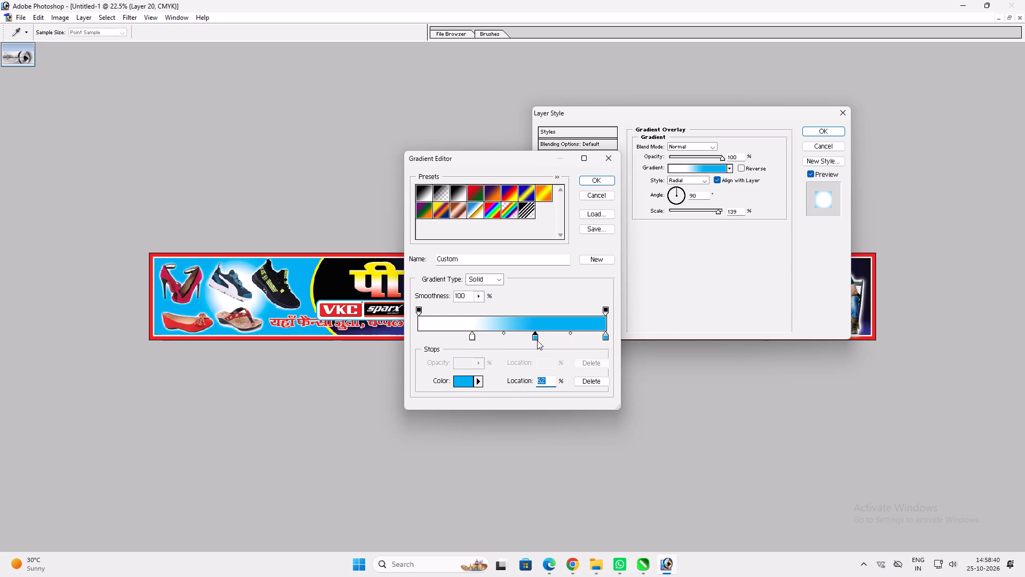
pyautogui.moveTo(537, 337); pyautogui.dragTo(537, 290)
pyautogui.moveTo(473, 335); pyautogui.dragTo(535, 336)
pyautogui.moveTo(531, 337); pyautogui.dragTo(529, 337)
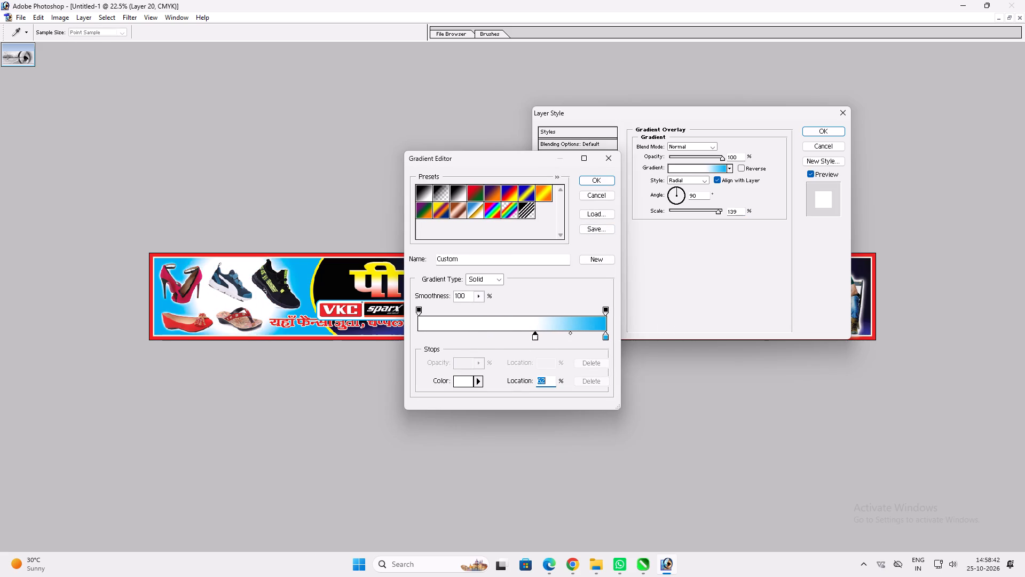
pyautogui.moveTo(529, 337); pyautogui.dragTo(508, 335)
pyautogui.moveTo(508, 335); pyautogui.dragTo(485, 276)
pyautogui.moveTo(534, 338); pyautogui.dragTo(510, 332)
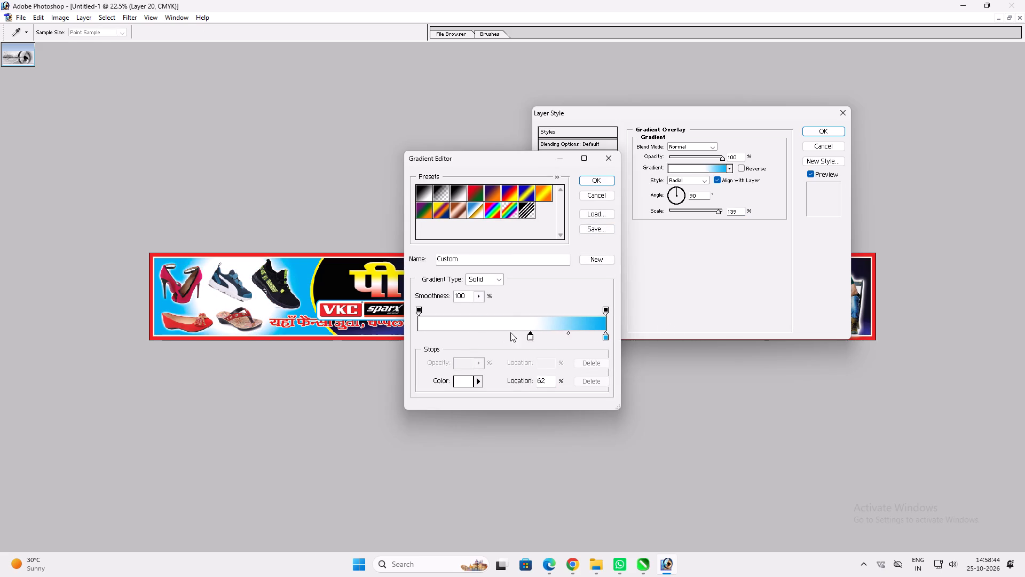
pyautogui.moveTo(510, 332); pyautogui.dragTo(504, 331)
pyautogui.press('Return')
pyautogui.press('Return')
# Add a drop shadow at 100% opacity to the curved yellow border beside the shop name.
pyautogui.press('v')
pyautogui.write('++')
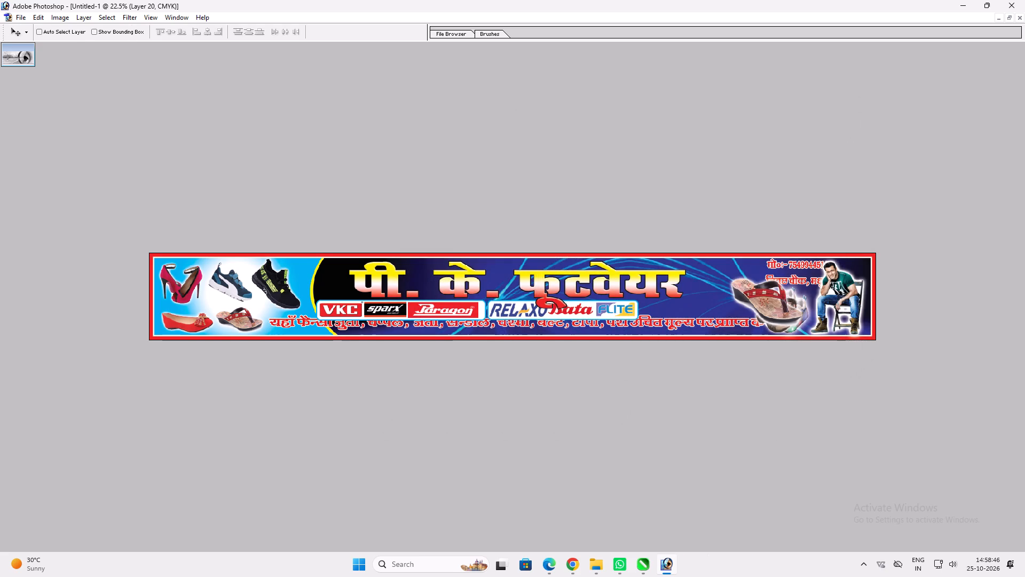
pyautogui.hotkey('ctrl', '+')
pyautogui.hotkey('ctrl', '+')
pyautogui.press('space')
pyautogui.press('v')
pyautogui.rightClick(202, 282)
pyautogui.click(242, 297)
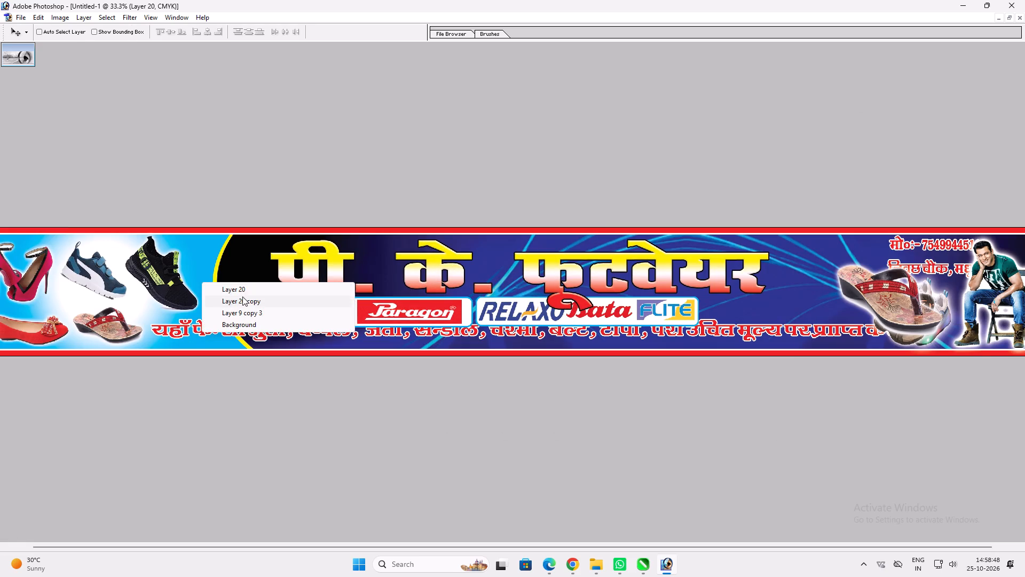
pyautogui.hotkey('alt', 'l')
pyautogui.write('yd')
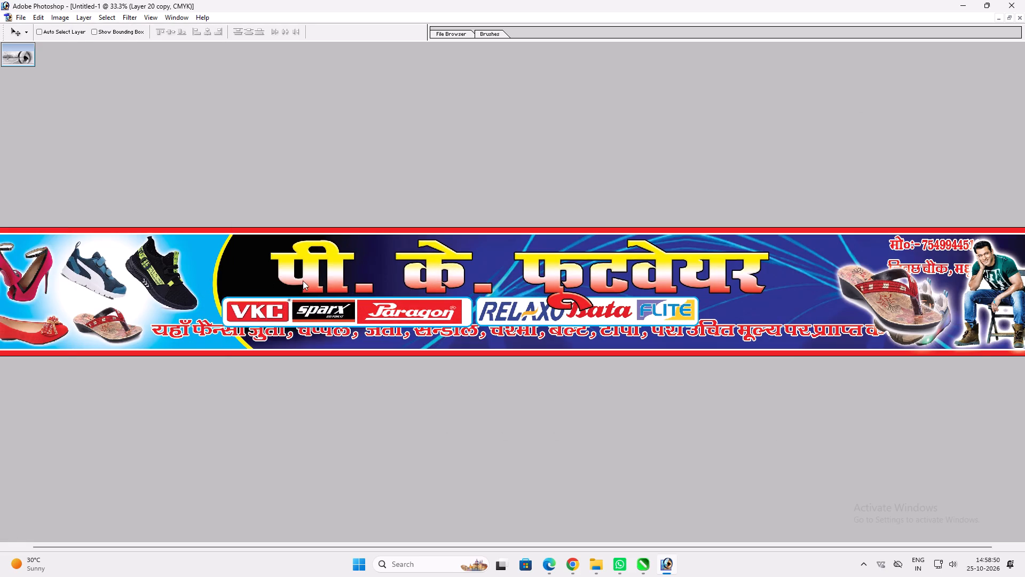
pyautogui.moveTo(714, 159); pyautogui.dragTo(748, 156)
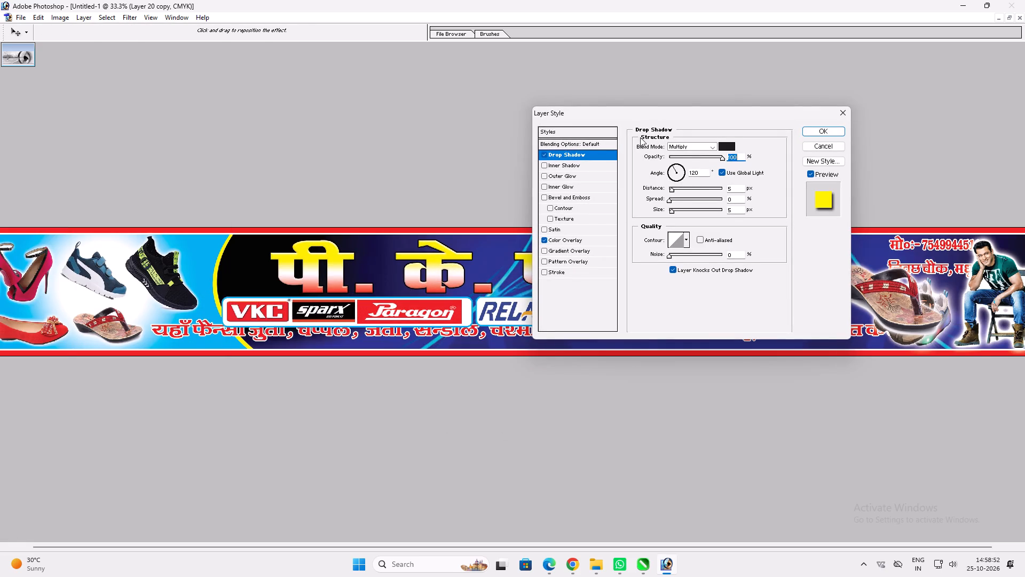
pyautogui.press('Return')
pyautogui.press('Return')
# Duplicate the cyan-white footwear panel, flip the copy horizontally, and place it behind the model at the banner's opposite end.
pyautogui.keyDown('ctrl'); pyautogui.click(177, 255); pyautogui.keyUp('ctrl')
pyautogui.keyDown('ctrl'); pyautogui.click(185, 255); pyautogui.keyUp('ctrl')
pyautogui.keyDown('alt'); pyautogui.moveTo(185, 255); pyautogui.dragTo(571, 284); pyautogui.keyUp('alt')
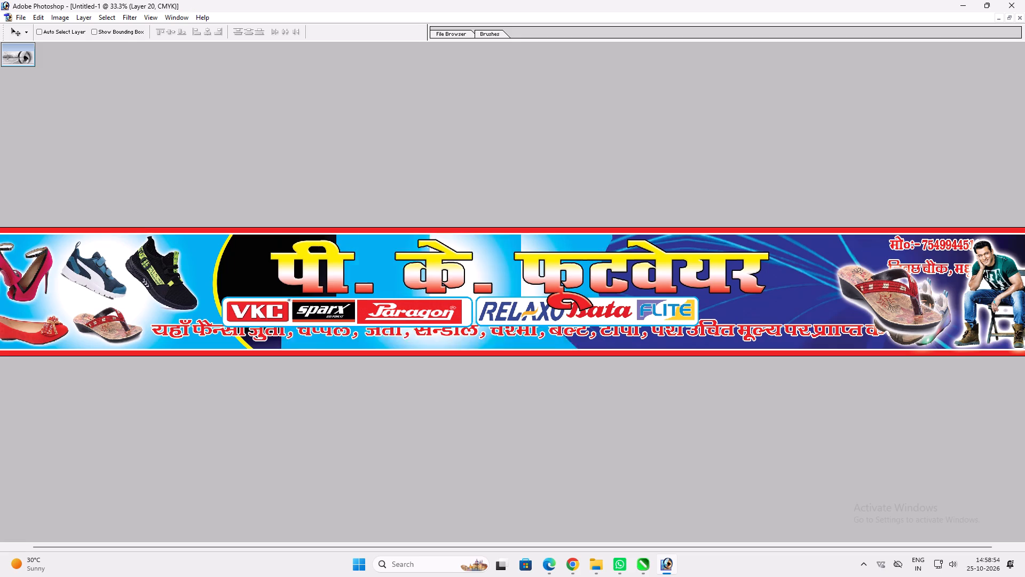
pyautogui.hotkey('ctrl', 't')
pyautogui.keyDown('ctrl'); pyautogui.rightClick(565, 284); pyautogui.keyUp('ctrl')
pyautogui.click(622, 410)
pyautogui.press('Return')
pyautogui.write('vv')
pyautogui.press('space')
pyautogui.press('space')
pyautogui.press('space')
pyautogui.press('space')
pyautogui.press('space')
pyautogui.press('space')
pyautogui.press('space')
pyautogui.press('space')
pyautogui.moveTo(772, 326); pyautogui.dragTo(422, 292)
pyautogui.keyDown('shift'); pyautogui.moveTo(428, 295); pyautogui.dragTo(906, 324); pyautogui.keyUp('shift')
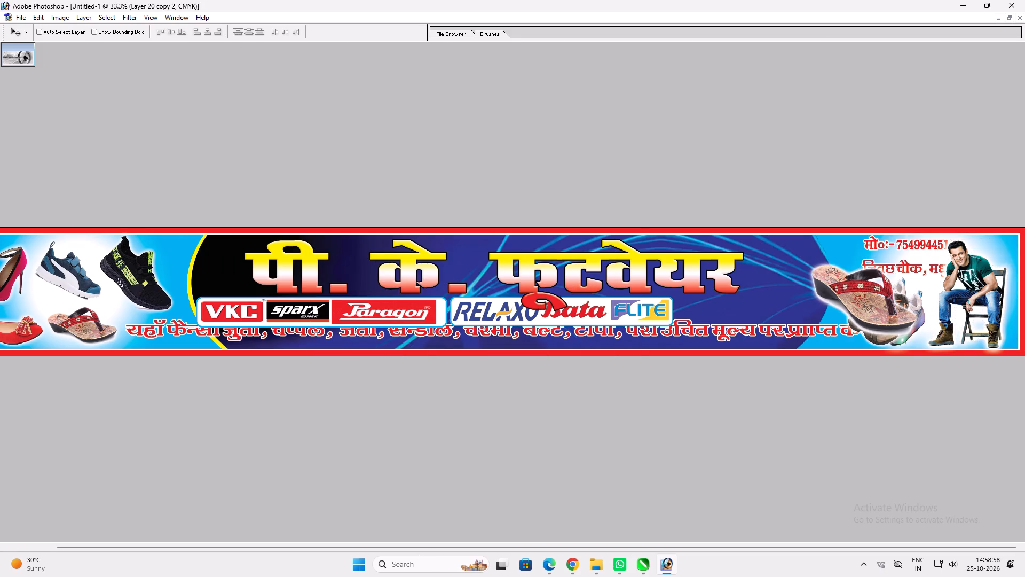
pyautogui.keyDown('shift'); pyautogui.moveTo(906, 324); pyautogui.dragTo(885, 324); pyautogui.keyUp('shift')
# Duplicate the curved yellow border, flip it horizontally, and align it as a thin edge along the model-side panel.
pyautogui.rightClick(168, 268)
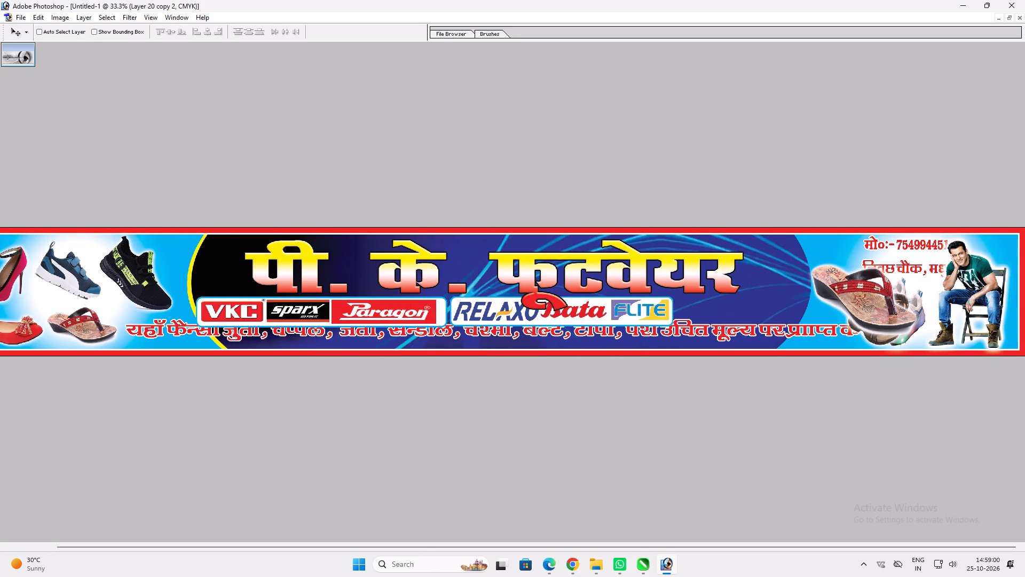
pyautogui.click(201, 286)
pyautogui.keyDown('alt'); pyautogui.keyDown('shift'); pyautogui.moveTo(191, 287); pyautogui.dragTo(553, 272); pyautogui.keyUp('shift'); pyautogui.keyUp('alt')
pyautogui.hotkey('ctrl', 't')
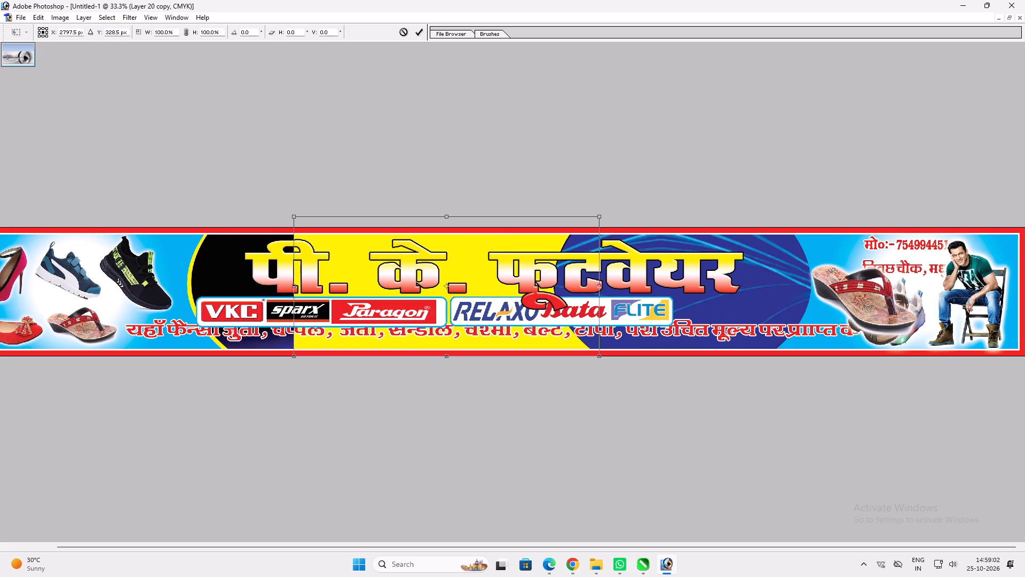
pyautogui.rightClick(535, 305)
pyautogui.click(597, 431)
pyautogui.press('Return')
pyautogui.press('v')
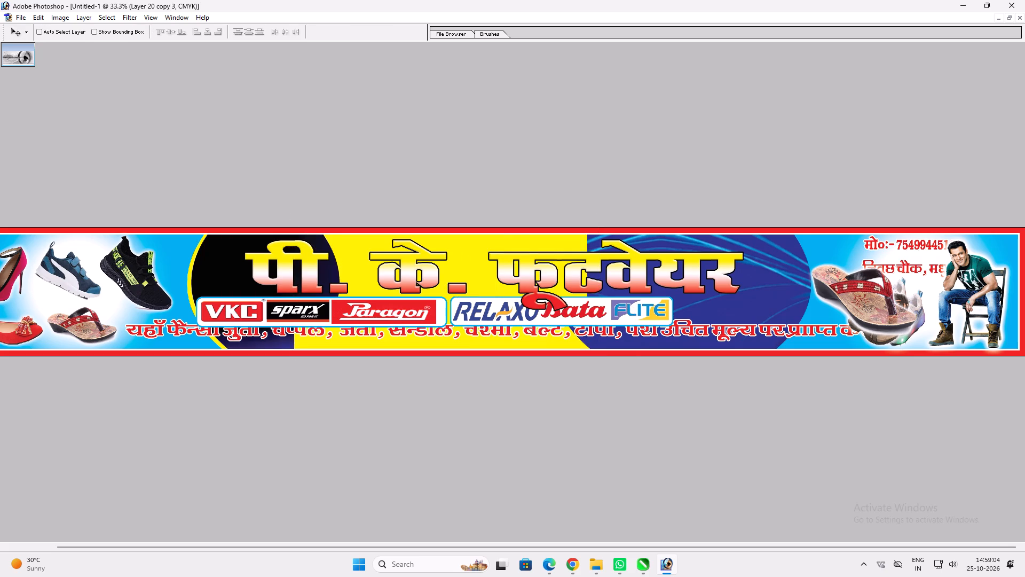
pyautogui.keyDown('shift'); pyautogui.moveTo(532, 314); pyautogui.dragTo(917, 272); pyautogui.keyUp('shift')
pyautogui.keyDown('shift'); pyautogui.moveTo(763, 271); pyautogui.dragTo(824, 271); pyautogui.keyUp('shift')
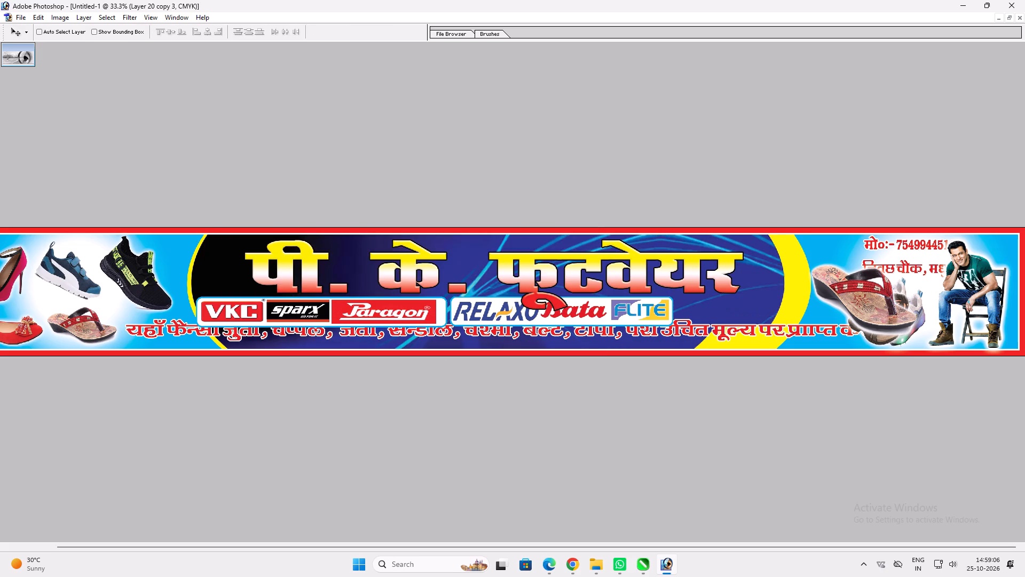
pyautogui.keyDown('shift'); pyautogui.moveTo(824, 271); pyautogui.dragTo(842, 272); pyautogui.keyUp('shift')
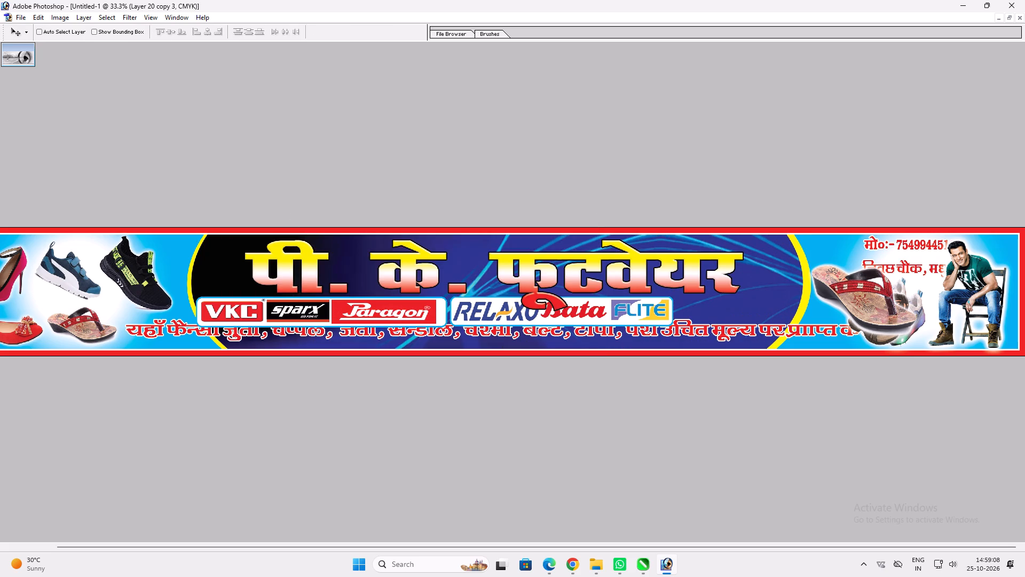
pyautogui.click(817, 282)
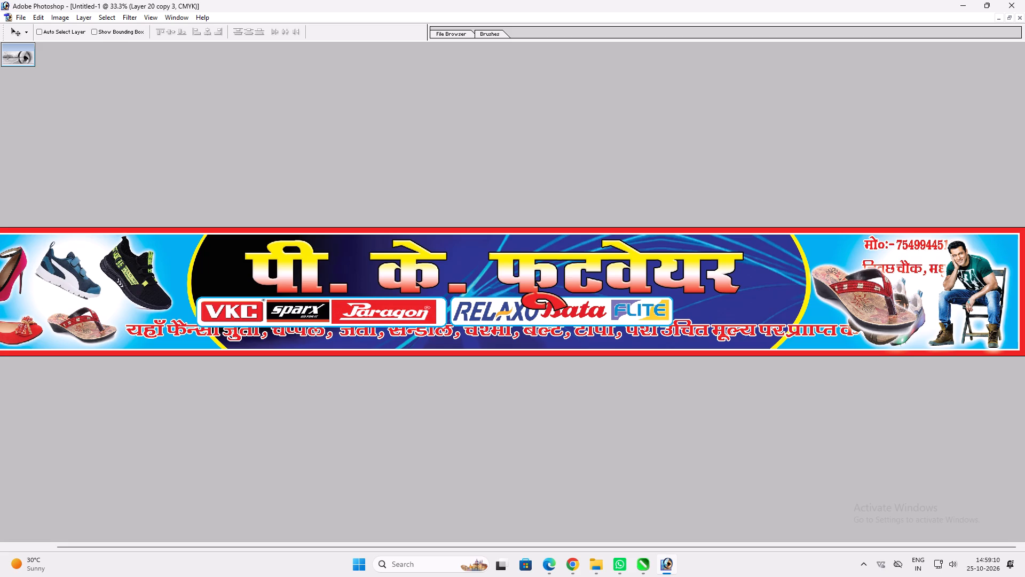
# Enlarge the पी. के. फूटवेयर shop name so it extends closer to the model-side yellow border.
pyautogui.press('space')
pyautogui.press('space')
pyautogui.press('space')
pyautogui.press('space')
pyautogui.press('space')
pyautogui.press('space')
pyautogui.moveTo(800, 292); pyautogui.dragTo(617, 274)
pyautogui.hotkey('ctrl', '+')
pyautogui.press('space')
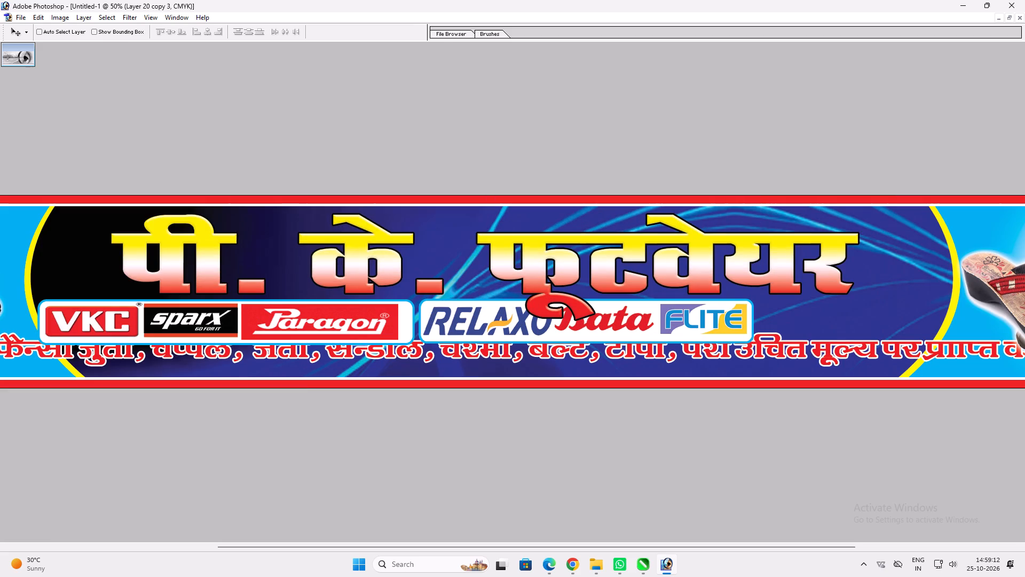
pyautogui.keyDown('ctrl'); pyautogui.click(605, 275); pyautogui.keyUp('ctrl')
pyautogui.hotkey('ctrl', 't')
pyautogui.keyDown('shift'); pyautogui.moveTo(857, 290); pyautogui.dragTo(907, 290); pyautogui.keyUp('shift')
pyautogui.hotkey('shift', 'Return')
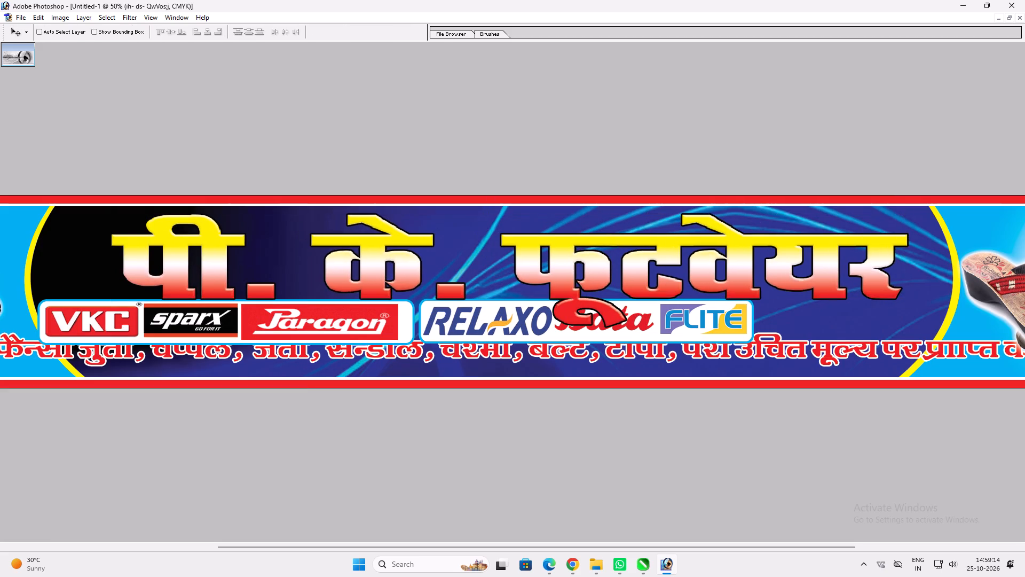
pyautogui.press('v')
# Copy a rectangular strip behind the tagline along the banner's bottom edge to a new layer and raise it two levels.
pyautogui.press('space')
pyautogui.scroll(3, 518, 384)
pyautogui.press('space')
pyautogui.press('space')
pyautogui.press('space')
pyautogui.press('space')
pyautogui.press('space')
pyautogui.press('space')
pyautogui.press('space')
pyautogui.press('space')
pyautogui.press('space')
pyautogui.press('space')
pyautogui.press('space')
pyautogui.press('space')
pyautogui.press('space')
pyautogui.press('space')
pyautogui.press('space')
pyautogui.press('space')
pyautogui.press('space')
pyautogui.press('space')
pyautogui.press('space')
pyautogui.press('space')
pyautogui.moveTo(475, 345); pyautogui.dragTo(496, 354, button='right')
pyautogui.click(501, 355)
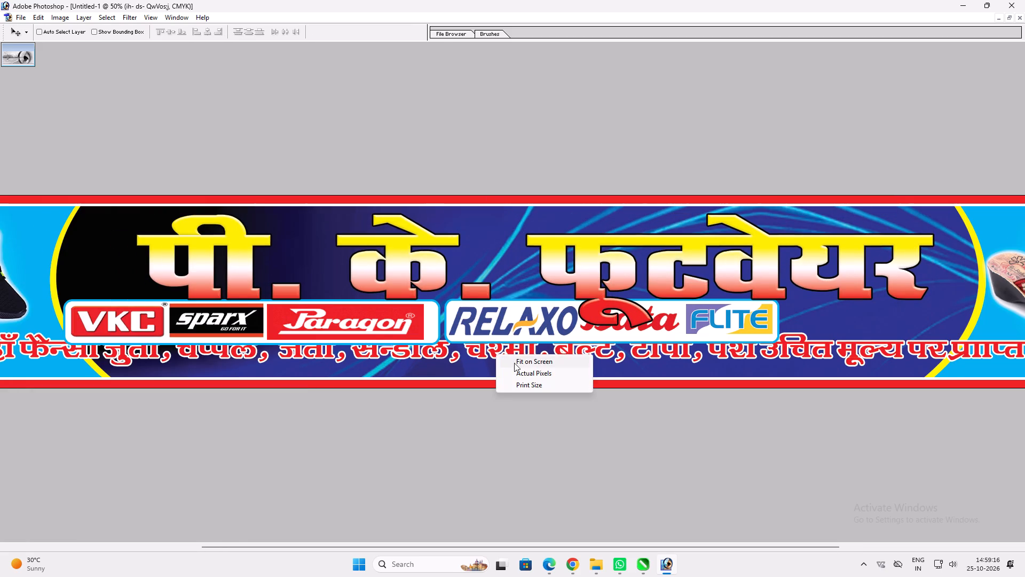
pyautogui.click(514, 363)
pyautogui.scroll(3, 522, 355)
pyautogui.press('m')
pyautogui.moveTo(797, 377); pyautogui.dragTo(786, 379)
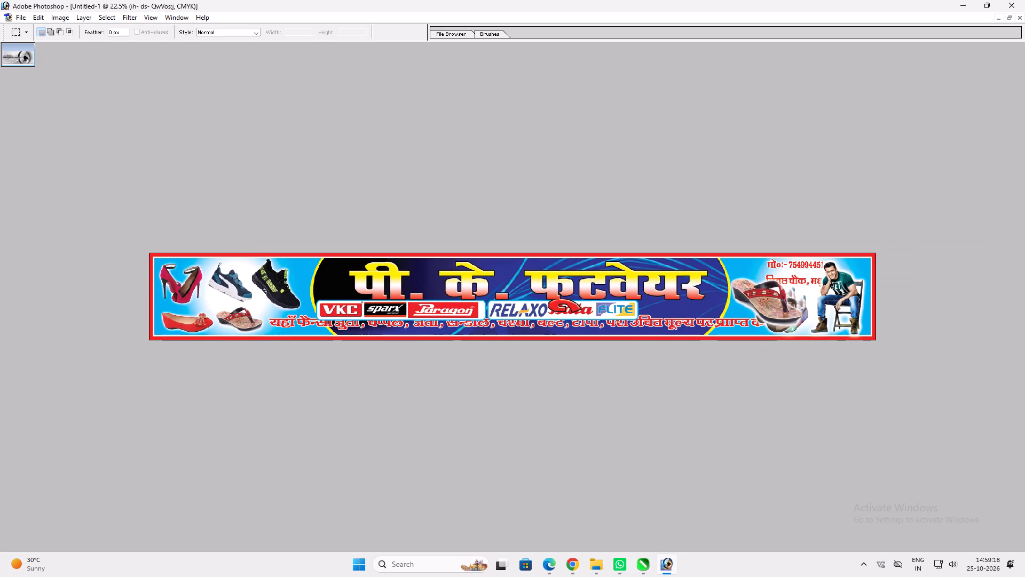
pyautogui.moveTo(786, 379); pyautogui.dragTo(245, 321)
pyautogui.press('v')
pyautogui.rightClick(666, 308)
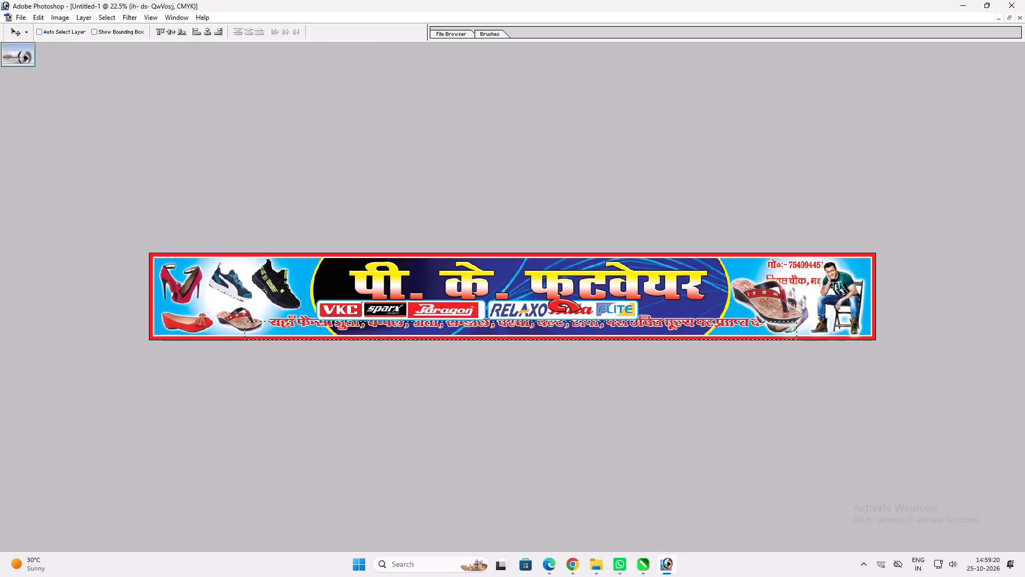
pyautogui.click(703, 335)
pyautogui.hotkey('ctrl', 'c')
pyautogui.hotkey('ctrl', 'v')
pyautogui.hotkey('ctrl', ']')
pyautogui.hotkey('ctrl', ']')
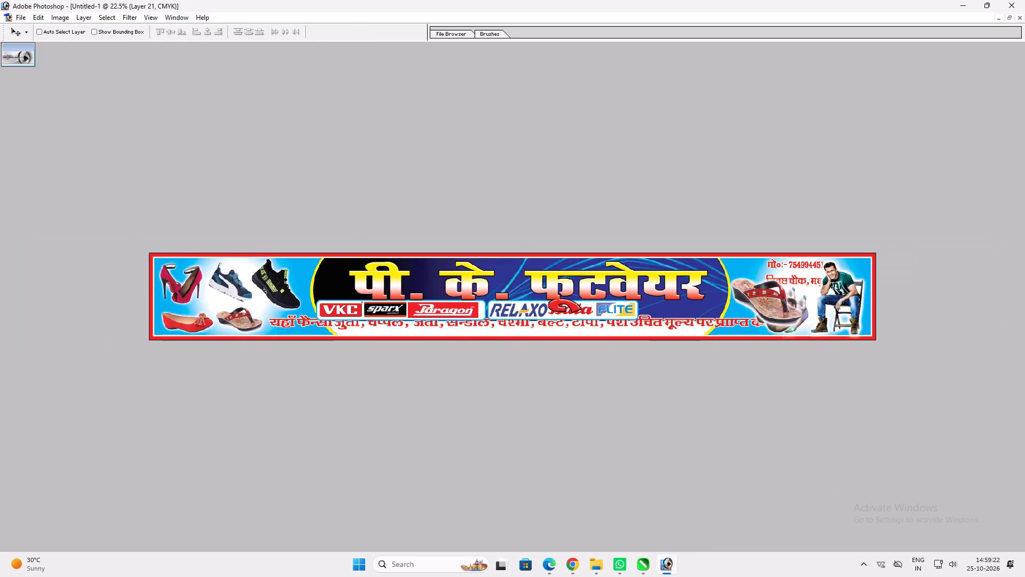
# Apply a blue color overlay of C 100, M 60, Y 0 to the strip behind the tagline.
pyautogui.hotkey('ctrl', '0')
pyautogui.hotkey('alt', 'l')
pyautogui.hotkey('alt', 'y')
pyautogui.press('n')
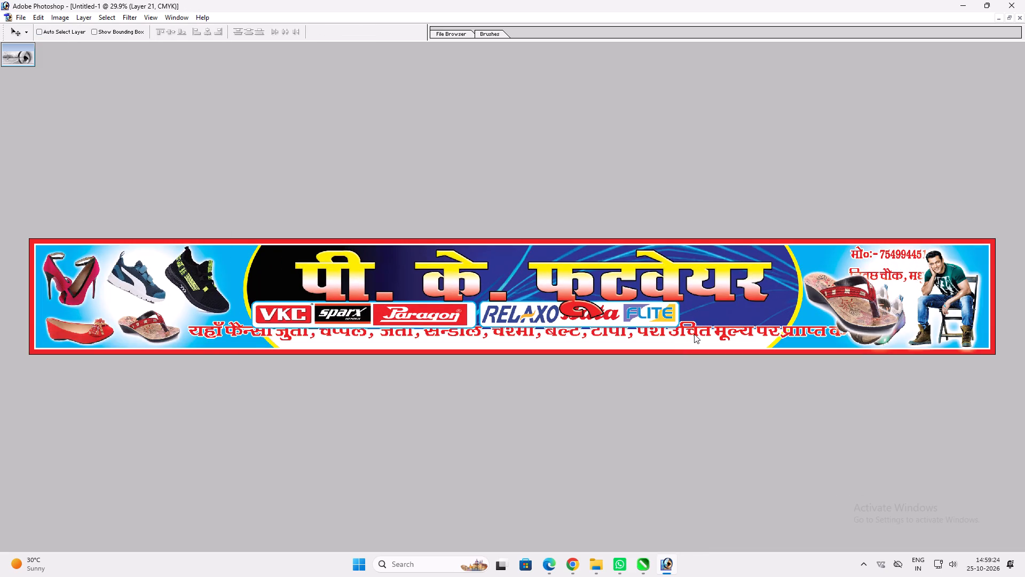
pyautogui.click(581, 237)
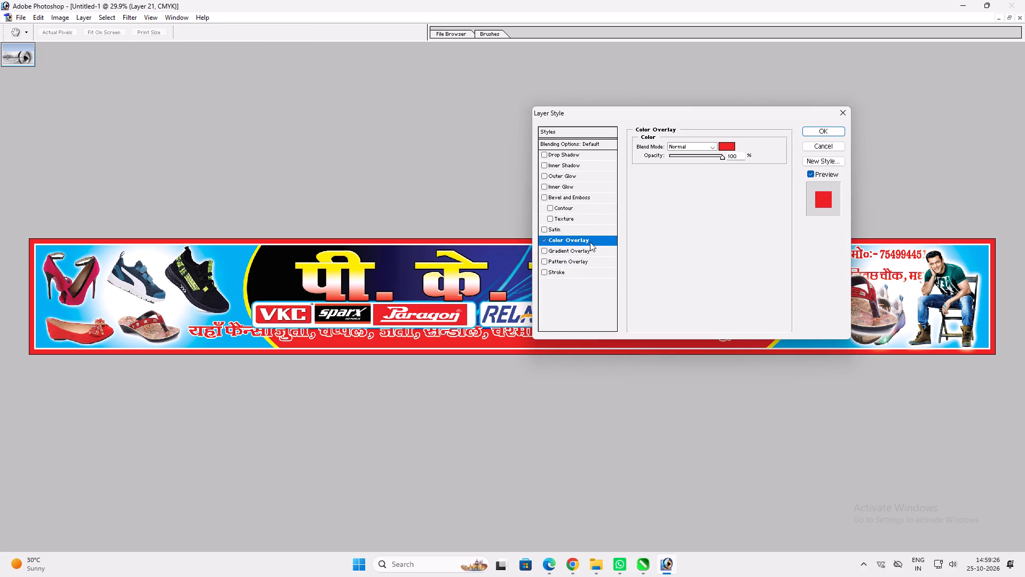
pyautogui.click(728, 142)
pyautogui.click(726, 142)
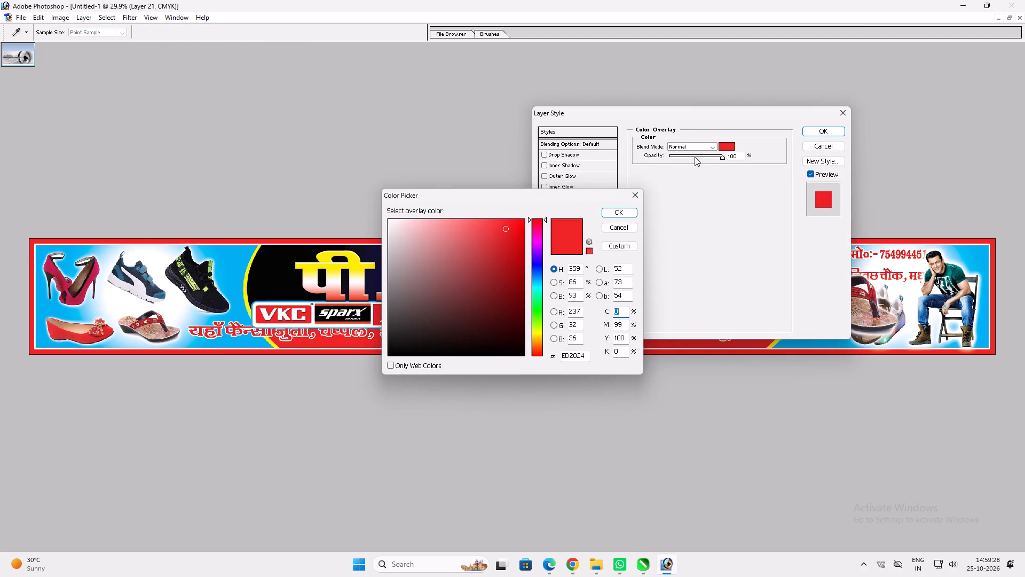
pyautogui.write('100')
pyautogui.press('Tab')
pyautogui.write('60')
pyautogui.press('Tab')
pyautogui.press('0')
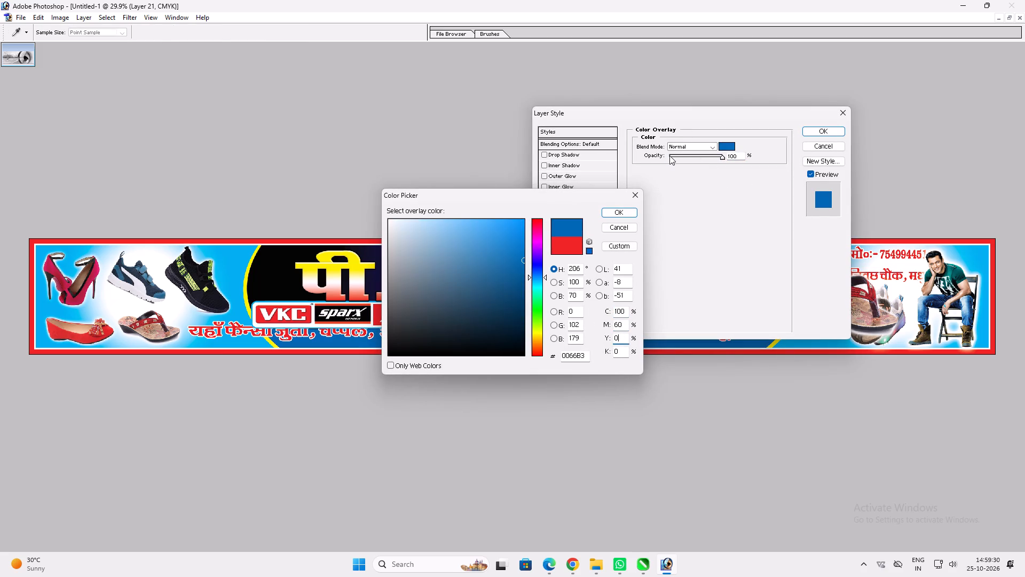
pyautogui.press('Return')
pyautogui.press('Return')
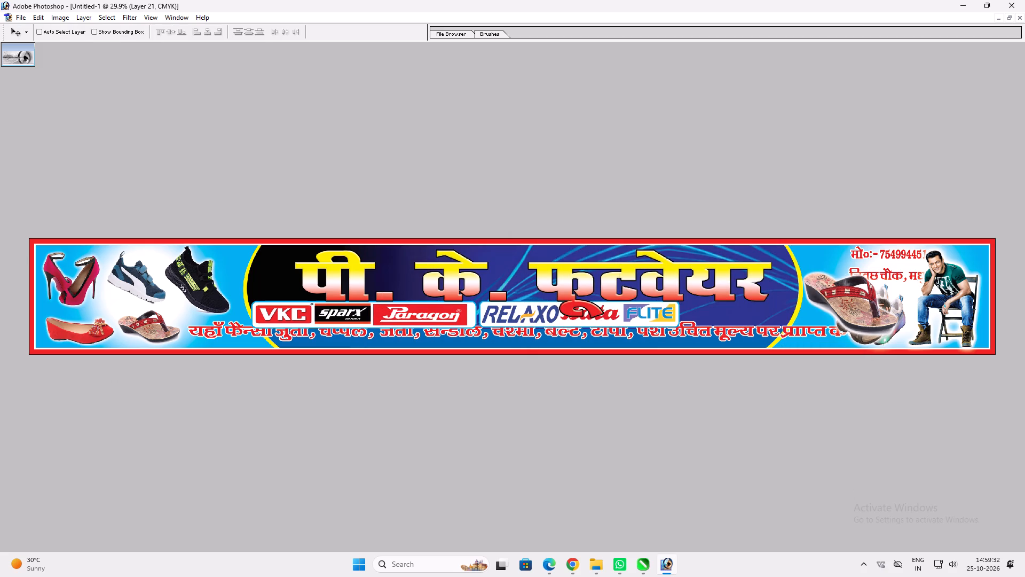
# Move the Relaxo, Bata and Flite logo group away from the Paragon logo toward the model-side sandal.
pyautogui.keyDown('ctrl'); pyautogui.click(671, 309); pyautogui.keyUp('ctrl')
pyautogui.moveTo(660, 309); pyautogui.dragTo(841, 298)
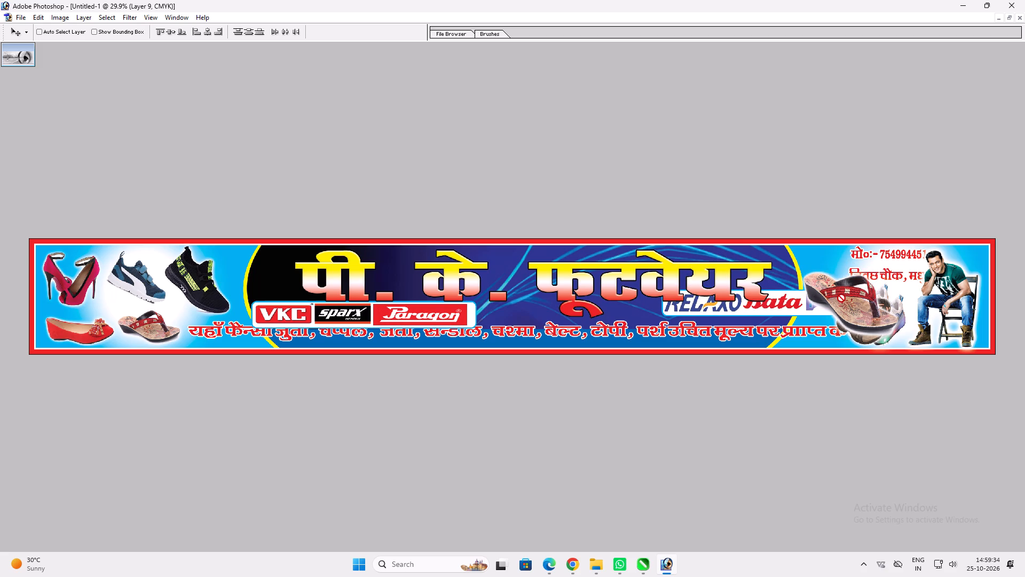
# Scale the tagline down to fit between the two yellow curves and lower it onto the blue strip.
pyautogui.keyDown('ctrl'); pyautogui.click(706, 330); pyautogui.keyUp('ctrl')
pyautogui.hotkey('ctrl', 't')
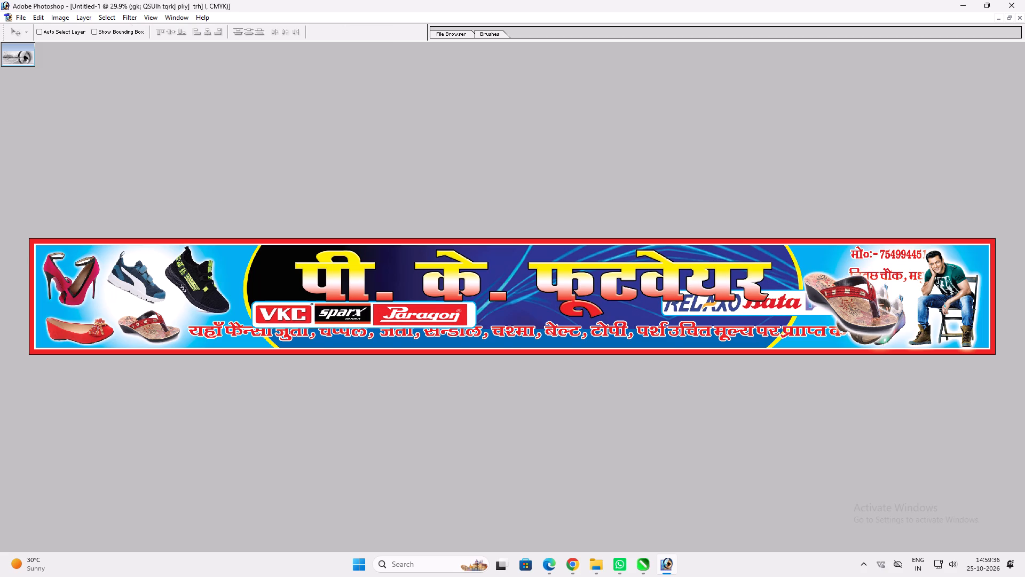
pyautogui.keyDown('alt'); pyautogui.keyDown('shift'); pyautogui.moveTo(861, 318); pyautogui.dragTo(732, 325); pyautogui.keyUp('shift'); pyautogui.keyUp('alt')
pyautogui.hotkey('ctrl', 'z')
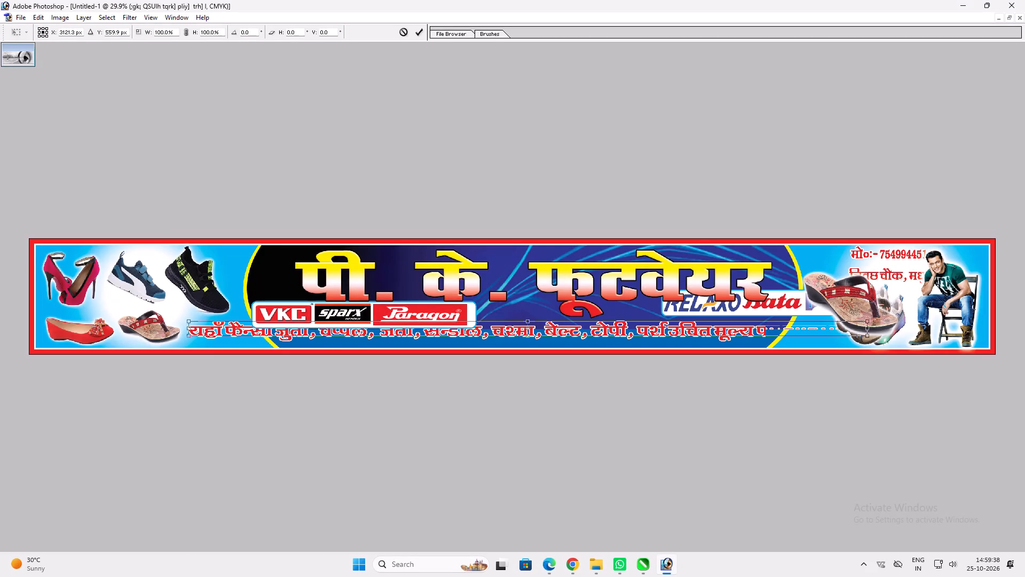
pyautogui.keyDown('alt'); pyautogui.keyDown('shift'); pyautogui.moveTo(868, 321); pyautogui.dragTo(771, 319); pyautogui.keyUp('shift'); pyautogui.keyUp('alt')
pyautogui.press('Return')
pyautogui.press('v')
pyautogui.moveTo(728, 340); pyautogui.dragTo(727, 343)
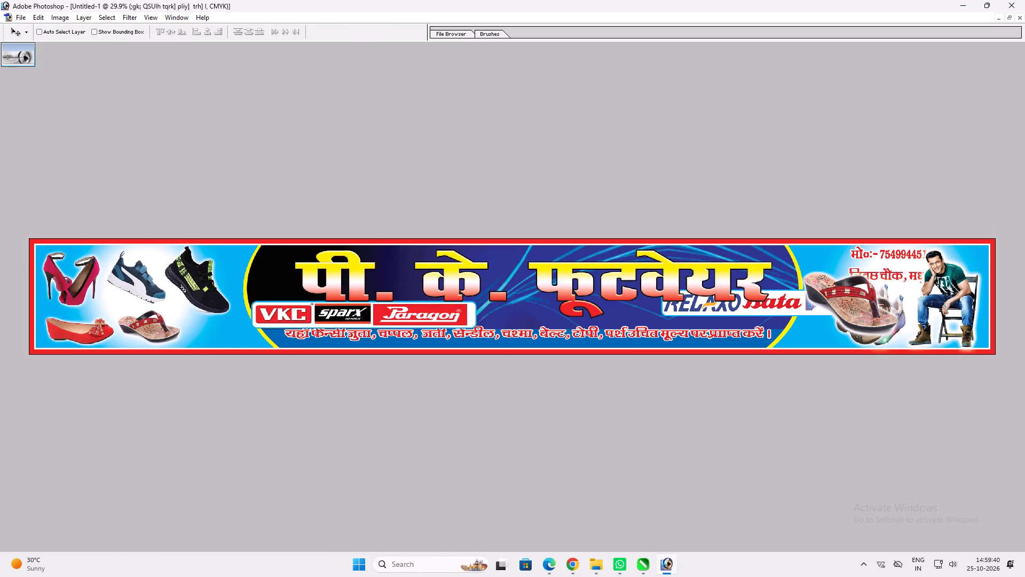
pyautogui.moveTo(727, 343); pyautogui.dragTo(725, 347)
pyautogui.hotkey('ctrl', 't')
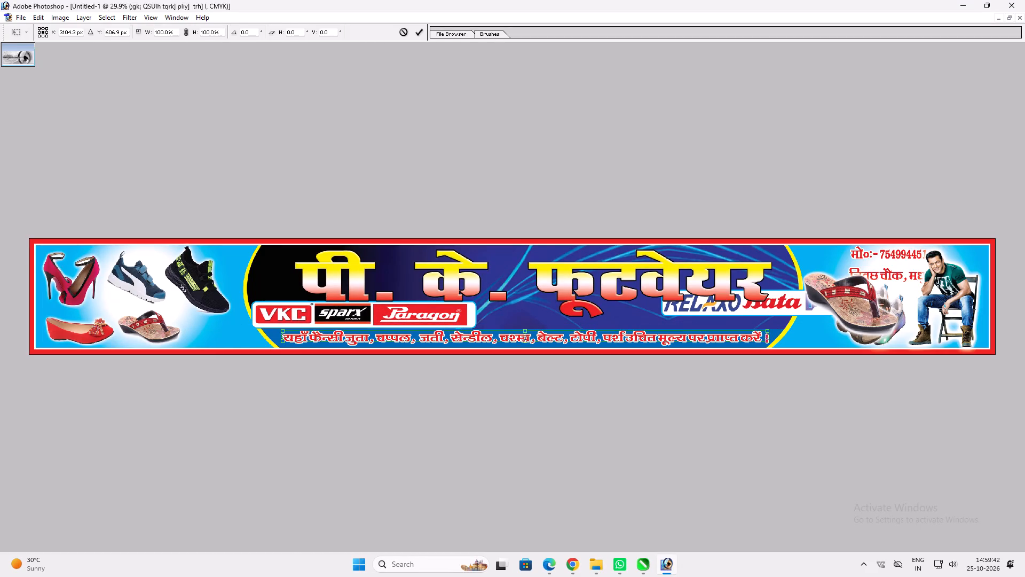
pyautogui.keyDown('shift'); pyautogui.click(724, 331); pyautogui.keyUp('shift')
pyautogui.hotkey('shift', 'Return')
# Remove the white stroke effect from the tagline text.
pyautogui.hotkey('ctrl', '0')
pyautogui.write('vv')
pyautogui.hotkey('alt', 'l')
pyautogui.hotkey('alt', 'y')
pyautogui.hotkey('alt', 'k')
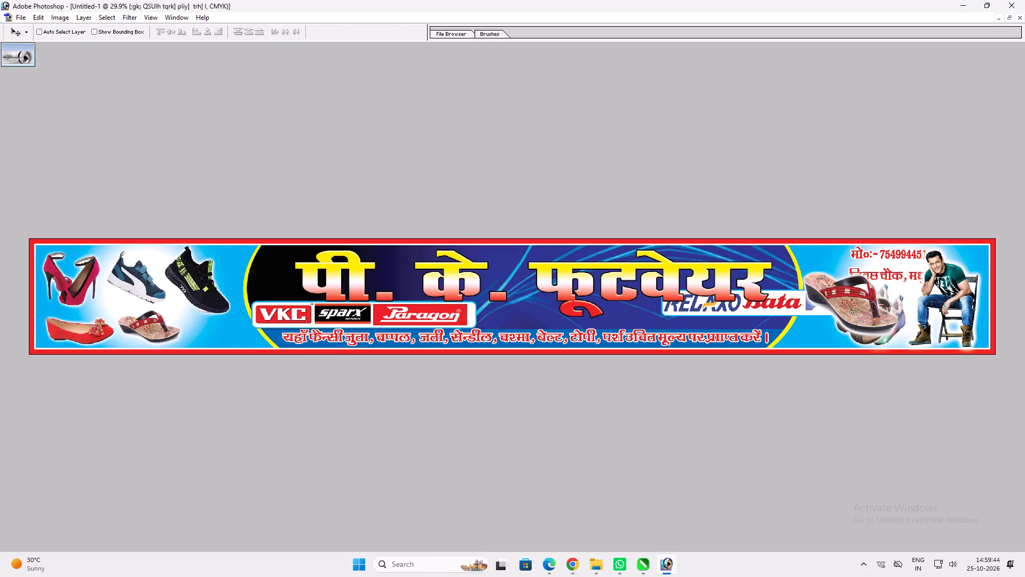
# Change the tagline's color overlay to white.
pyautogui.hotkey('alt', 'l')
pyautogui.hotkey('alt', 'y')
pyautogui.press('n')
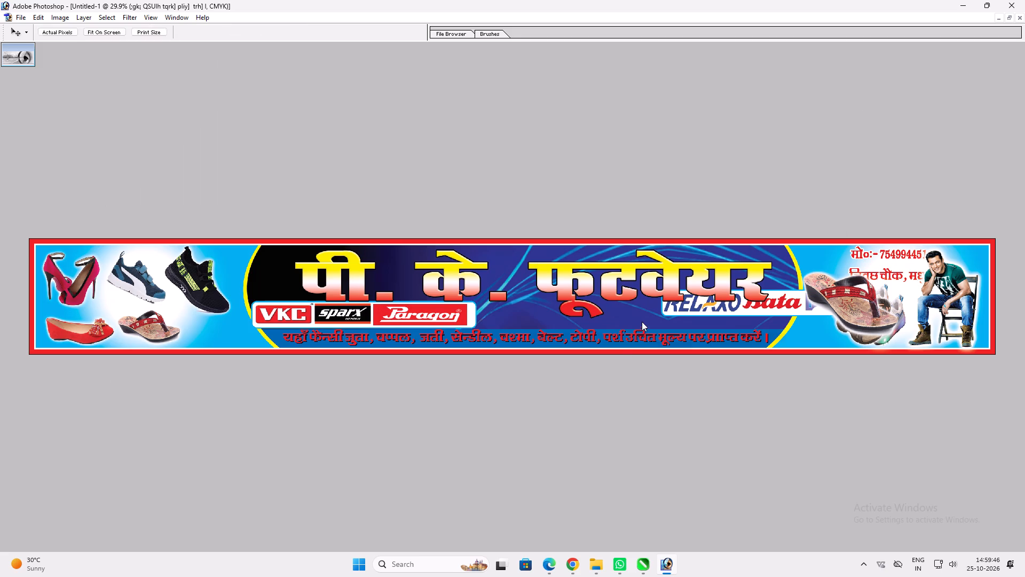
pyautogui.click(591, 243)
pyautogui.click(722, 146)
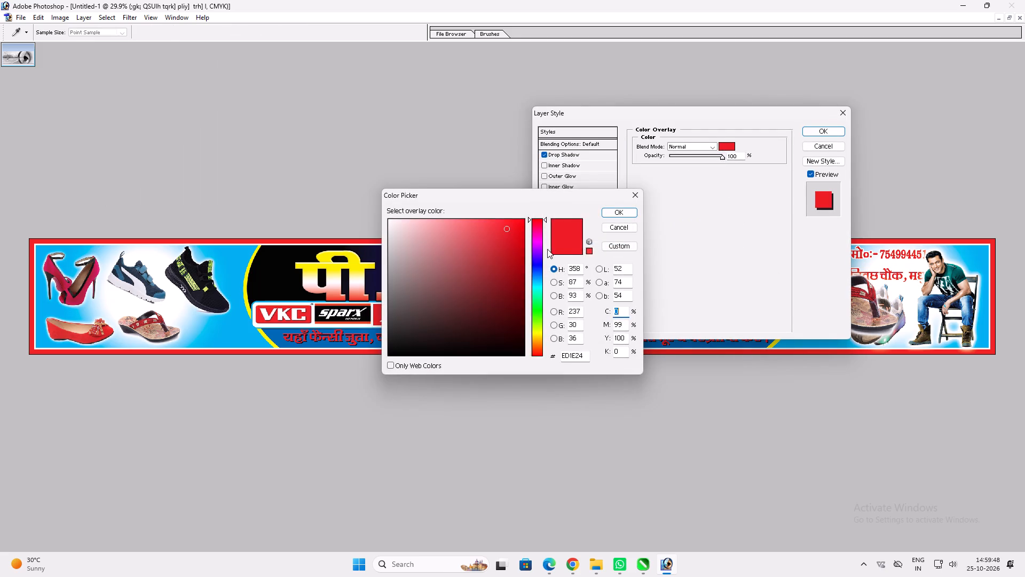
pyautogui.moveTo(486, 256); pyautogui.dragTo(346, 129)
pyautogui.press('Return')
pyautogui.press('Return')
# Change the whole tagline to a different font from the RAJ series.
pyautogui.press('t')
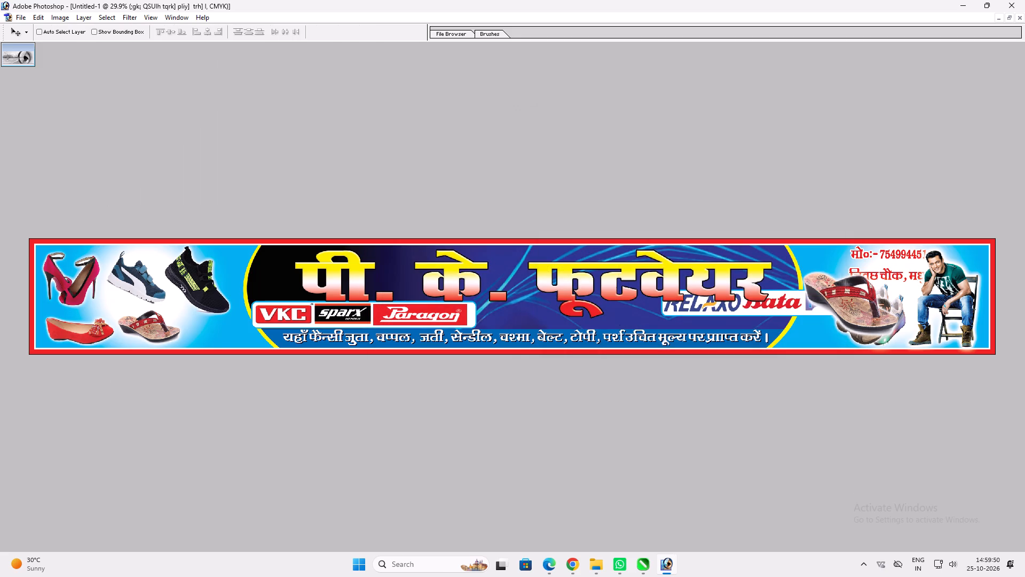
pyautogui.click(522, 335)
pyautogui.hotkey('ctrl', 'a')
pyautogui.click(78, 36)
pyautogui.doubleClick(75, 34)
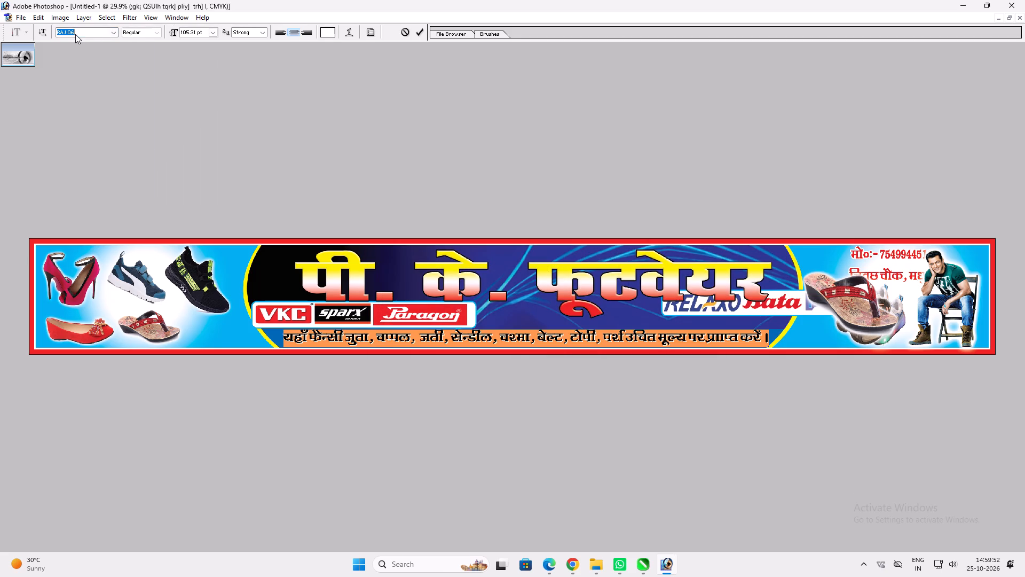
pyautogui.press('Down')
pyautogui.write('ra')
pyautogui.press('Down')
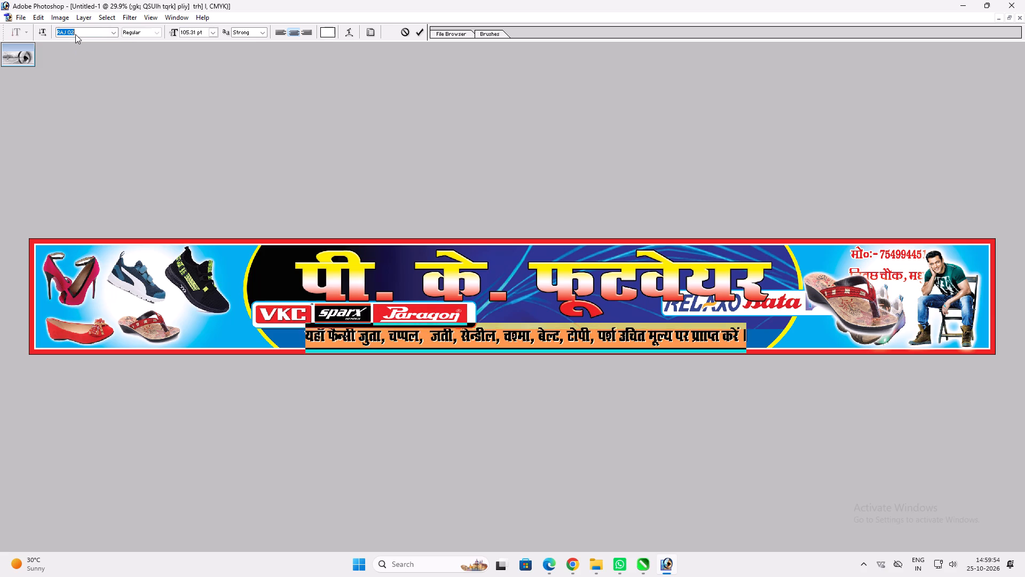
pyautogui.press('Down')
pyautogui.press('Down')
pyautogui.press('Return')
pyautogui.press('Return')
pyautogui.press('v')
# Widen the white tagline slightly and recentre it on the blue strip between the two yellow curves.
pyautogui.hotkey('ctrl', 't')
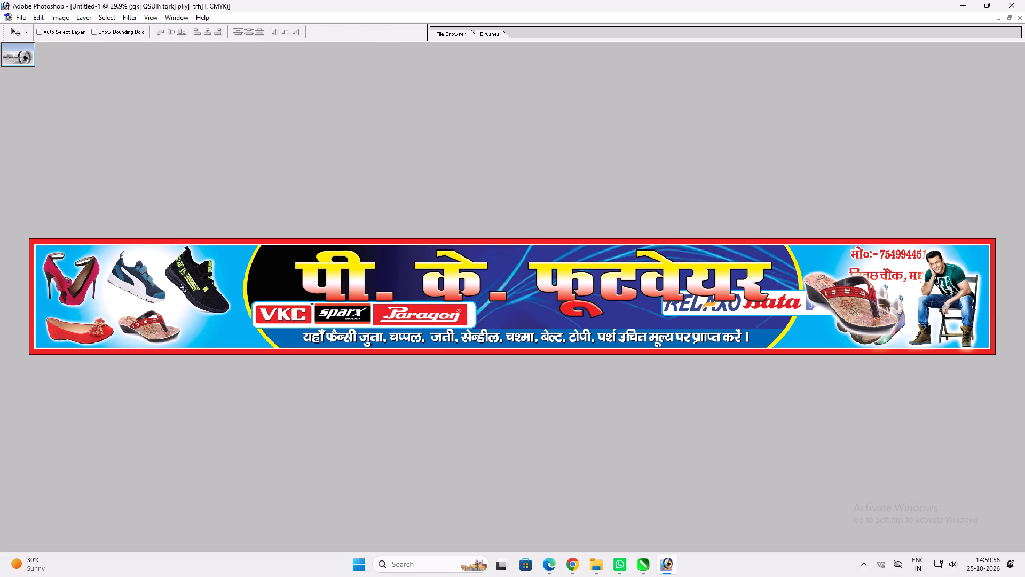
pyautogui.keyDown('shift'); pyautogui.moveTo(736, 331); pyautogui.dragTo(727, 333); pyautogui.keyUp('shift')
pyautogui.hotkey('shift', 'Return')
pyautogui.press('v')
pyautogui.moveTo(706, 339); pyautogui.dragTo(689, 340)
pyautogui.hotkey('ctrl', 't')
pyautogui.keyDown('shift'); pyautogui.moveTo(734, 338); pyautogui.dragTo(766, 331); pyautogui.keyUp('shift')
pyautogui.hotkey('shift', 'Return')
pyautogui.press('v')
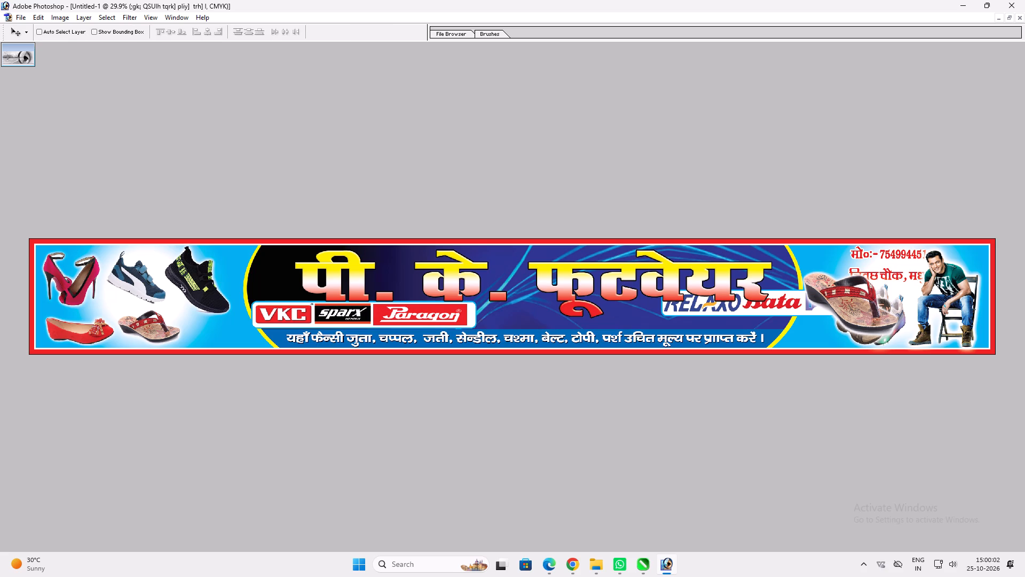
# Adjust the red high heels, and enlarge the red flat shoe below them while shifting it slightly outward.
pyautogui.hotkey('ctrl', '0')
pyautogui.press('v')
pyautogui.keyDown('ctrl'); pyautogui.click(91, 288); pyautogui.keyUp('ctrl')
pyautogui.keyDown('ctrl'); pyautogui.click(85, 285); pyautogui.keyUp('ctrl')
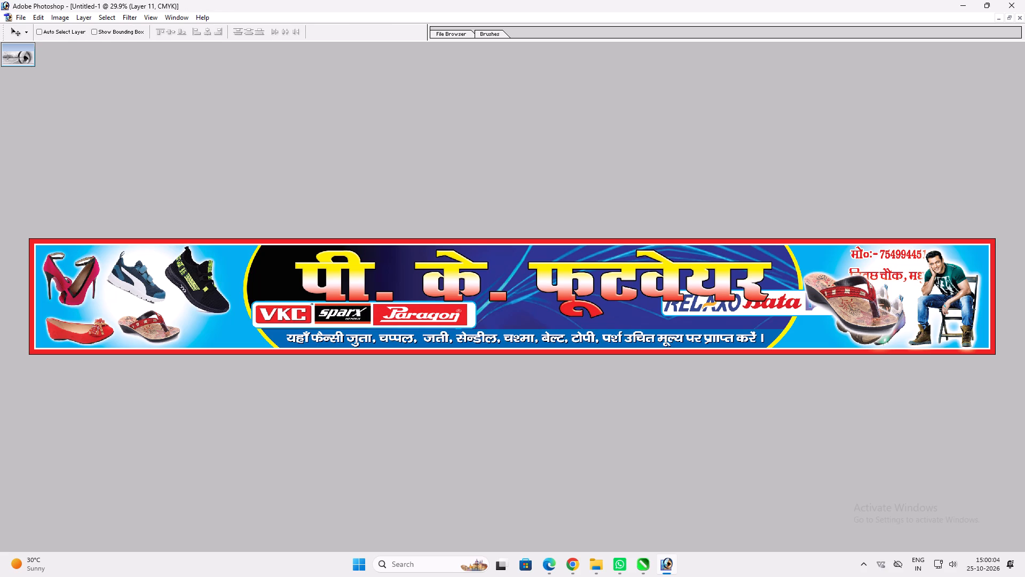
pyautogui.hotkey('ctrl', 't')
pyautogui.keyDown('shift'); pyautogui.click(76, 247); pyautogui.keyUp('shift')
pyautogui.hotkey('shift', 'Return')
pyautogui.press('v')
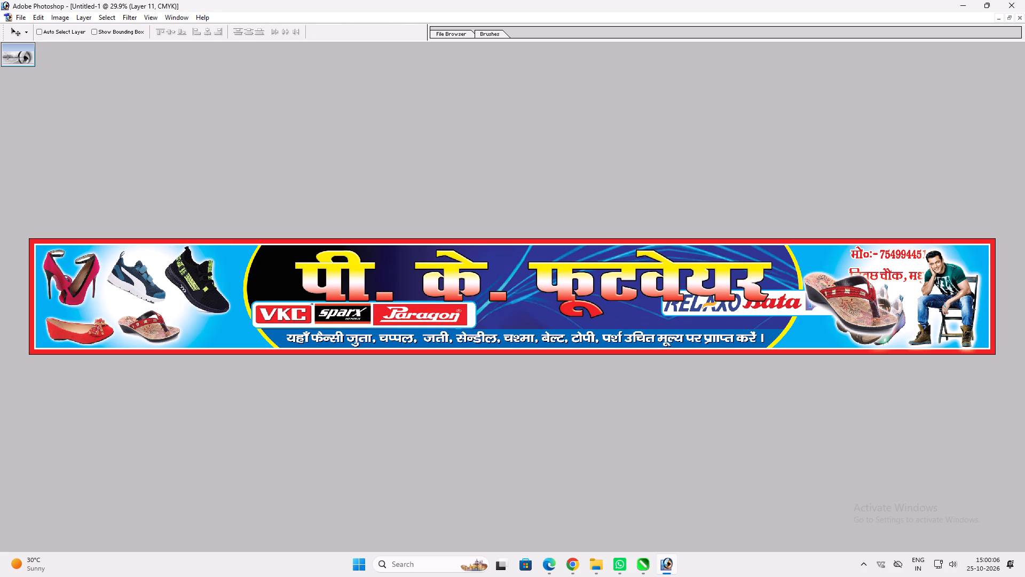
pyautogui.keyDown('ctrl'); pyautogui.click(95, 325); pyautogui.keyUp('ctrl')
pyautogui.moveTo(94, 325); pyautogui.dragTo(88, 327)
pyautogui.hotkey('ctrl', 't')
pyautogui.keyDown('shift'); pyautogui.moveTo(87, 317); pyautogui.dragTo(96, 310); pyautogui.keyUp('shift')
pyautogui.hotkey('shift', 'Return')
pyautogui.press('v')
# Nudge the blue-white sneaker outward and enlarge the red-strap sandal below it, closer to the flat shoe.
pyautogui.keyDown('ctrl'); pyautogui.click(133, 277); pyautogui.keyUp('ctrl')
pyautogui.hotkey('ctrl', 't')
pyautogui.keyDown('shift'); pyautogui.click(132, 258); pyautogui.keyUp('shift')
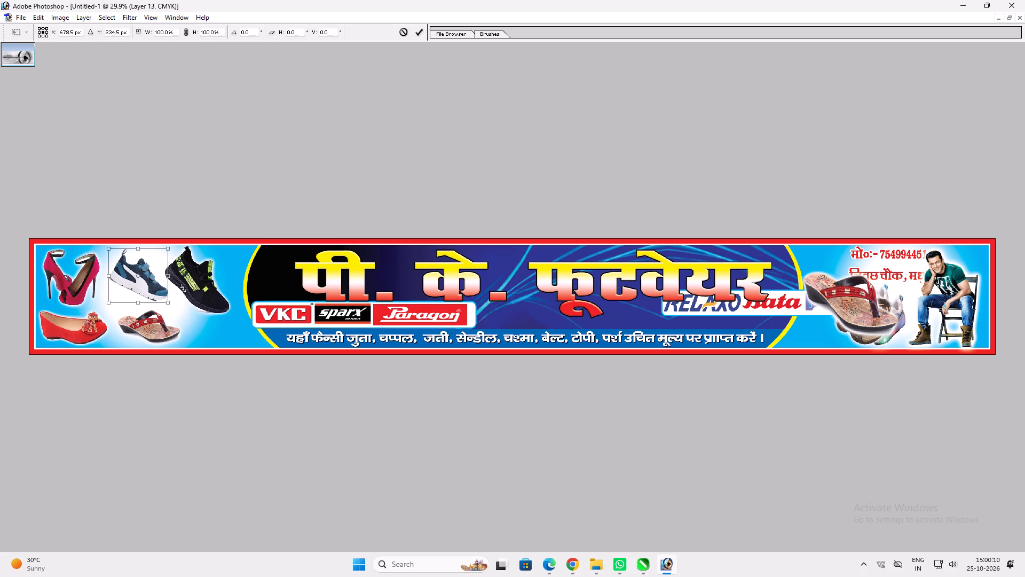
pyautogui.press('Return')
pyautogui.press('v')
pyautogui.keyDown('ctrl'); pyautogui.click(153, 331); pyautogui.keyUp('ctrl')
pyautogui.moveTo(152, 331); pyautogui.dragTo(140, 327)
pyautogui.hotkey('ctrl', 't')
pyautogui.keyDown('shift'); pyautogui.moveTo(170, 341); pyautogui.dragTo(185, 341); pyautogui.keyUp('shift')
pyautogui.hotkey('shift', 'Return')
pyautogui.press('v')
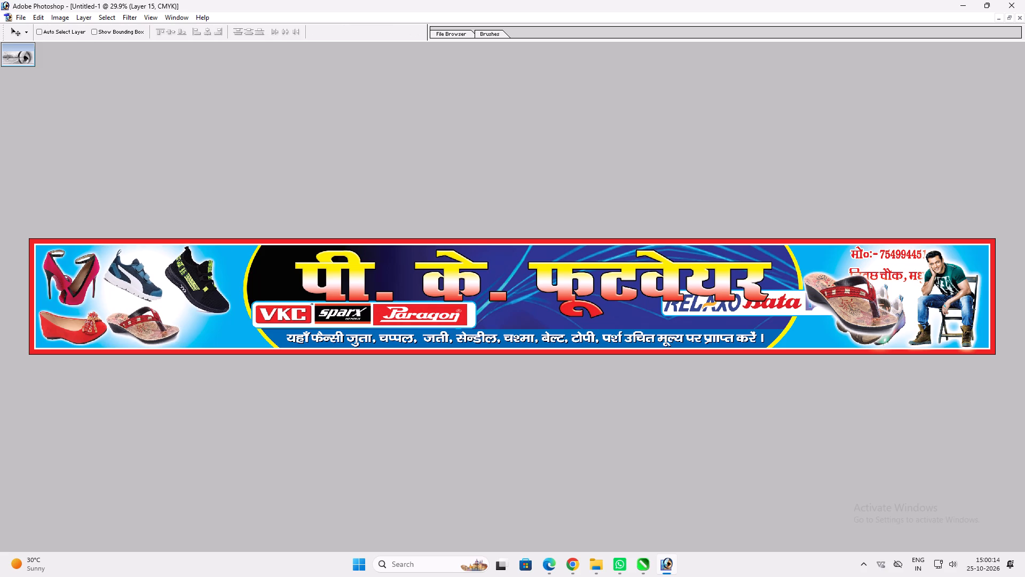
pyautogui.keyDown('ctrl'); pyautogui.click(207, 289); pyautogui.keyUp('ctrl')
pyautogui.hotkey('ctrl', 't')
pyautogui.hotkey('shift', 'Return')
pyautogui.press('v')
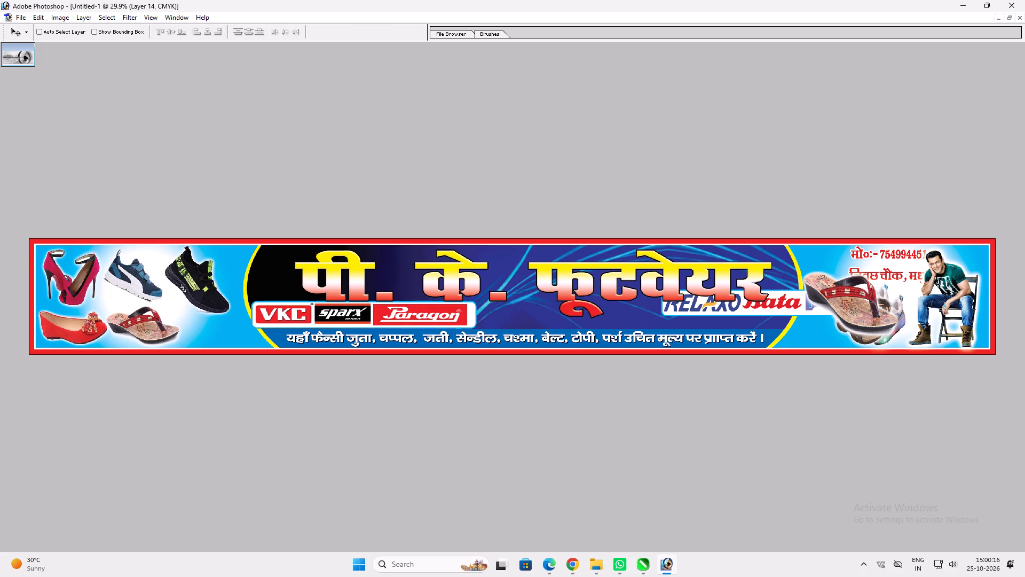
# Move the large red-strap sandal from the right panel to the left panel and scale it down beside the smaller sandal.
pyautogui.keyDown('ctrl'); pyautogui.click(849, 299); pyautogui.keyUp('ctrl')
pyautogui.moveTo(847, 299); pyautogui.dragTo(207, 324)
pyautogui.hotkey('ctrl', 't')
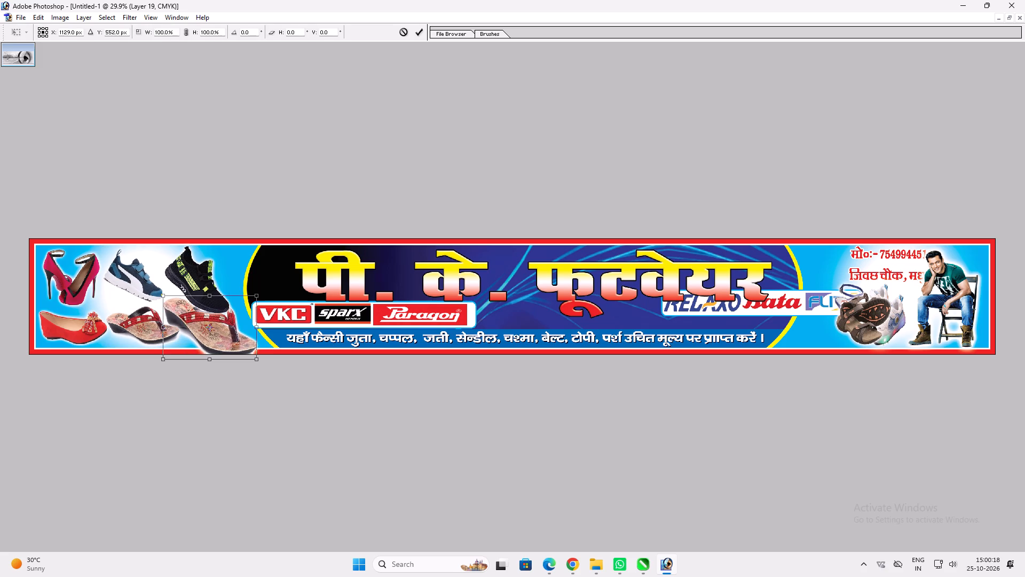
pyautogui.keyDown('shift'); pyautogui.moveTo(257, 360); pyautogui.dragTo(247, 337); pyautogui.keyUp('shift')
pyautogui.hotkey('shift', 'Return')
pyautogui.press('v')
pyautogui.moveTo(229, 336); pyautogui.dragTo(235, 333)
# Scale the black sneaker to about 74% and move it closer to the blue-white sneaker, above the sandals.
pyautogui.keyDown('ctrl'); pyautogui.click(209, 301); pyautogui.keyUp('ctrl')
pyautogui.hotkey('ctrl', 't')
pyautogui.keyDown('shift'); pyautogui.moveTo(226, 313); pyautogui.dragTo(207, 297); pyautogui.keyUp('shift')
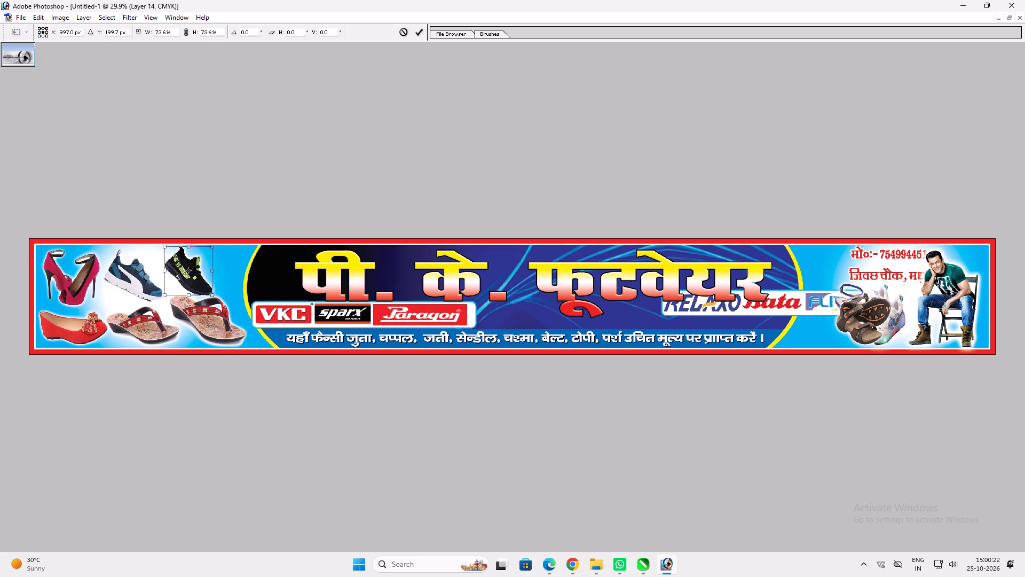
pyautogui.hotkey('shift', 'Return')
pyautogui.press('v')
pyautogui.moveTo(196, 293); pyautogui.dragTo(189, 291)
pyautogui.press('v')
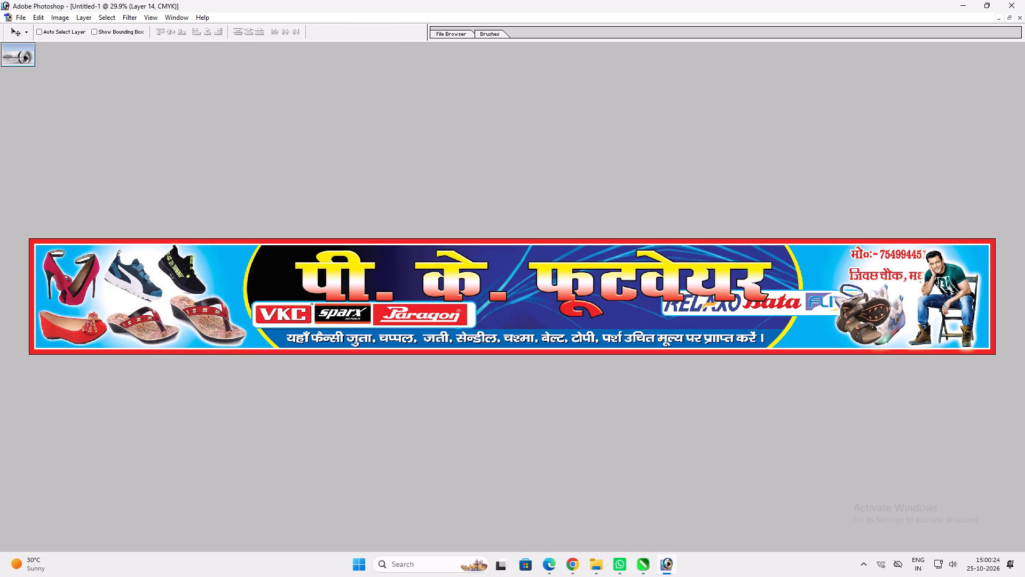
# Move the brown sandals from the right panel to the left panel and shrink them to fit beside the black sneaker.
pyautogui.keyDown('ctrl'); pyautogui.click(870, 313); pyautogui.keyUp('ctrl')
pyautogui.moveTo(869, 313); pyautogui.dragTo(228, 268)
pyautogui.hotkey('ctrl', 't')
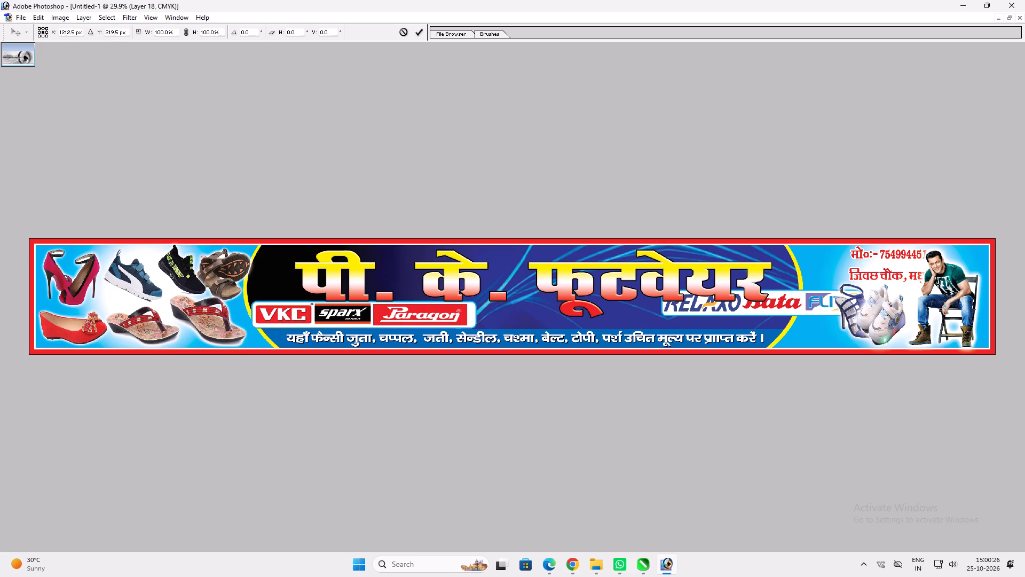
pyautogui.keyDown('shift'); pyautogui.moveTo(254, 300); pyautogui.dragTo(243, 294); pyautogui.keyUp('shift')
pyautogui.press('Return')
pyautogui.hotkey('ctrl', 't')
pyautogui.keyDown('shift'); pyautogui.moveTo(223, 259); pyautogui.dragTo(227, 253); pyautogui.keyUp('shift')
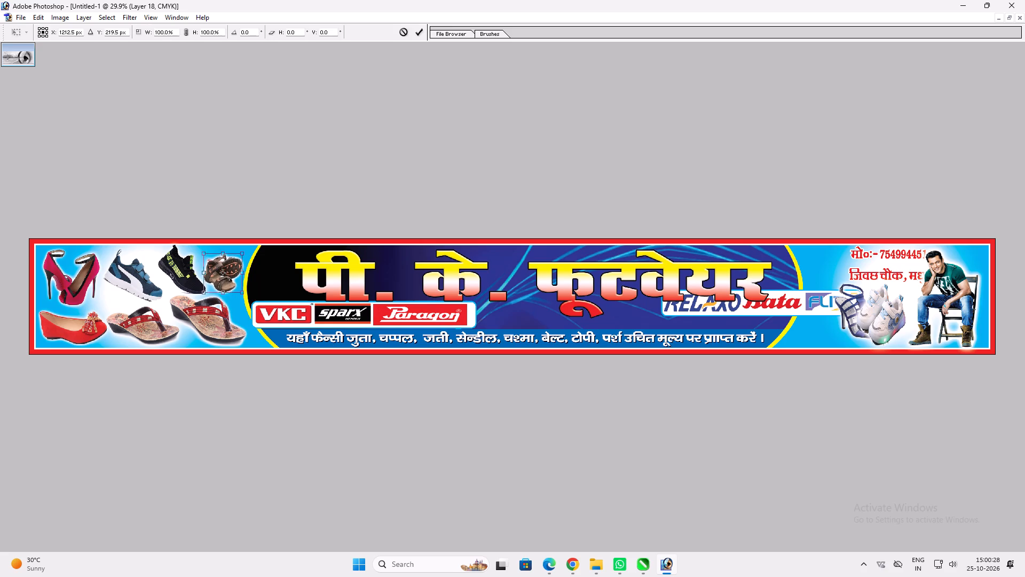
pyautogui.keyDown('shift'); pyautogui.moveTo(227, 253); pyautogui.dragTo(228, 253); pyautogui.keyUp('shift')
pyautogui.hotkey('shift', 'Return')
pyautogui.press('v')
# Shrink the RELAXO, Bata and FLITE logo strip and place it across the lower end of the right yellow curve.
pyautogui.keyDown('ctrl'); pyautogui.click(809, 306); pyautogui.keyUp('ctrl')
pyautogui.moveTo(808, 302); pyautogui.dragTo(690, 327)
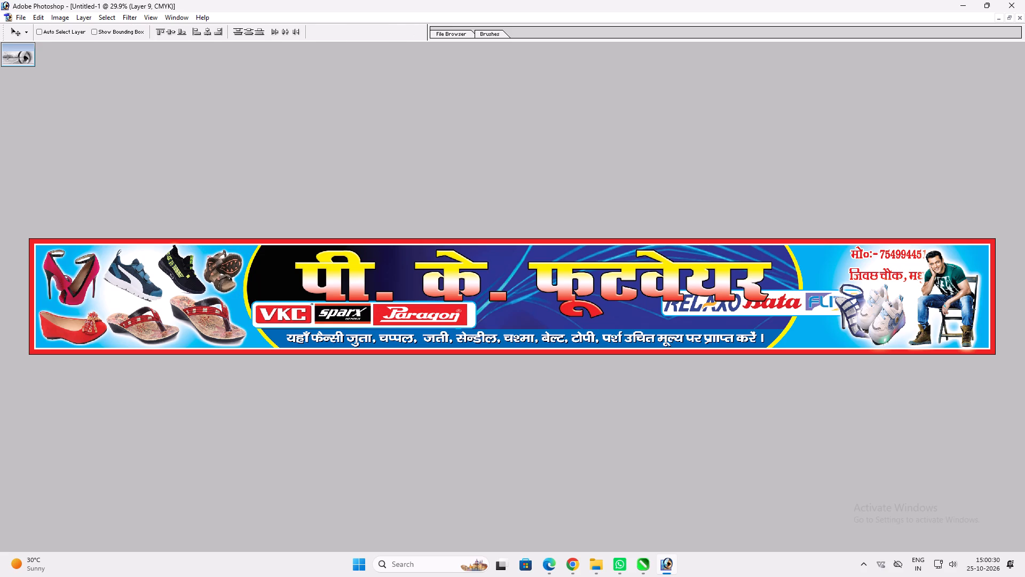
pyautogui.moveTo(690, 327); pyautogui.dragTo(674, 312)
pyautogui.hotkey('ctrl', 't')
pyautogui.keyDown('shift'); pyautogui.moveTo(526, 303); pyautogui.dragTo(551, 300); pyautogui.keyUp('shift')
pyautogui.hotkey('shift', 'Return')
pyautogui.press('v')
pyautogui.keyDown('shift'); pyautogui.moveTo(740, 316); pyautogui.dragTo(791, 315); pyautogui.keyUp('shift')
pyautogui.moveTo(742, 313); pyautogui.dragTo(804, 325)
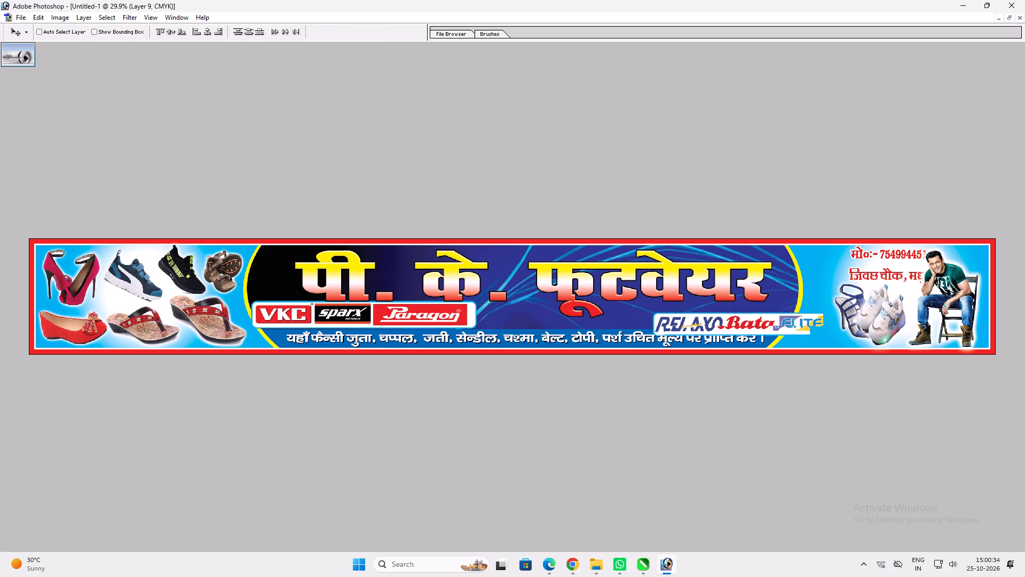
pyautogui.moveTo(804, 325); pyautogui.dragTo(845, 332)
# Move the white sneakers to the left of the blue heeled sandals, overlapping the RELAXO and Bata logo strip.
pyautogui.keyDown('ctrl'); pyautogui.click(879, 318); pyautogui.keyUp('ctrl')
pyautogui.moveTo(879, 318); pyautogui.dragTo(833, 306)
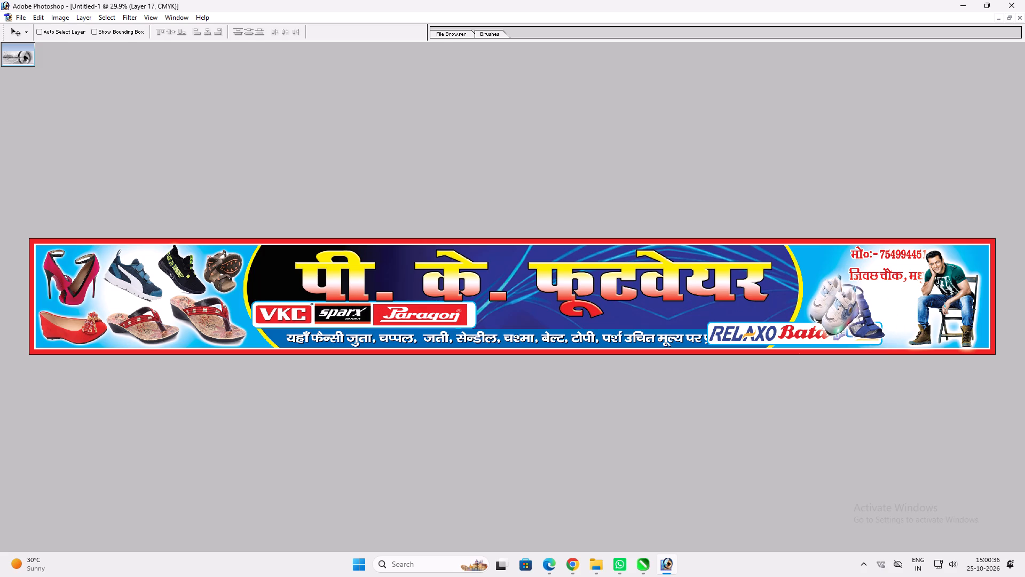
pyautogui.moveTo(833, 306); pyautogui.dragTo(817, 319)
# Stretch the shop name पी. के. फूटवेयर taller and shift it left to centre it between the yellow curves.
pyautogui.hotkey('ctrl', '+')
pyautogui.press('space')
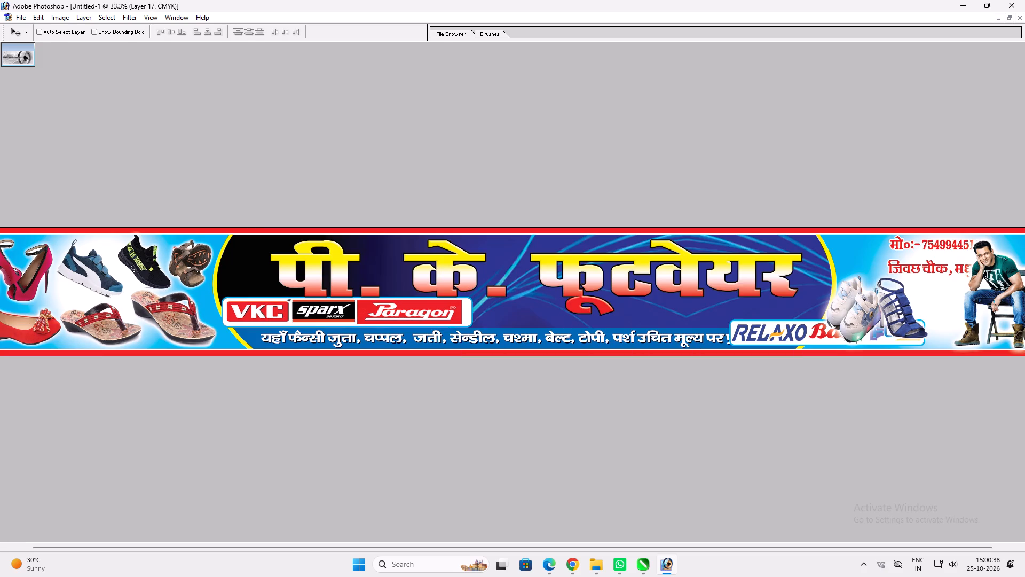
pyautogui.keyDown('ctrl'); pyautogui.click(592, 300); pyautogui.keyUp('ctrl')
pyautogui.keyDown('ctrl'); pyautogui.click(595, 300); pyautogui.keyUp('ctrl')
pyautogui.hotkey('ctrl', 't')
pyautogui.keyDown('shift'); pyautogui.moveTo(613, 303); pyautogui.dragTo(612, 315); pyautogui.keyUp('shift')
pyautogui.keyDown('shift'); pyautogui.moveTo(620, 297); pyautogui.dragTo(614, 305); pyautogui.keyUp('shift')
pyautogui.hotkey('shift', 'Return')
pyautogui.press('v')
pyautogui.keyDown('shift'); pyautogui.moveTo(626, 287); pyautogui.dragTo(619, 287); pyautogui.keyUp('shift')
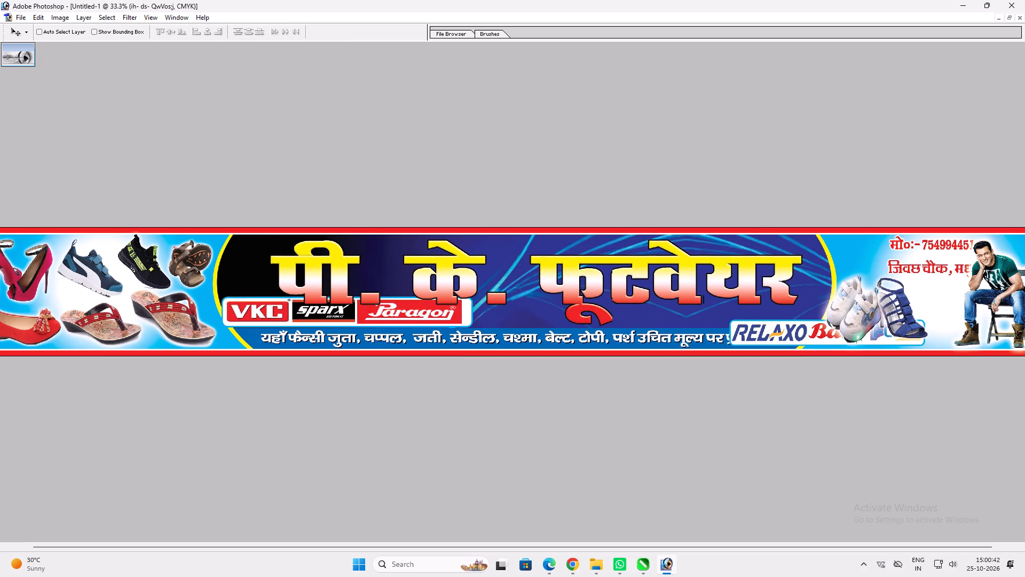
pyautogui.keyDown('shift'); pyautogui.moveTo(619, 287); pyautogui.dragTo(605, 291); pyautogui.keyUp('shift')
pyautogui.hotkey('ctrl', 't')
pyautogui.keyDown('shift'); pyautogui.moveTo(783, 261); pyautogui.dragTo(790, 260); pyautogui.keyUp('shift')
pyautogui.hotkey('shift', 'Return')
pyautogui.press('v')
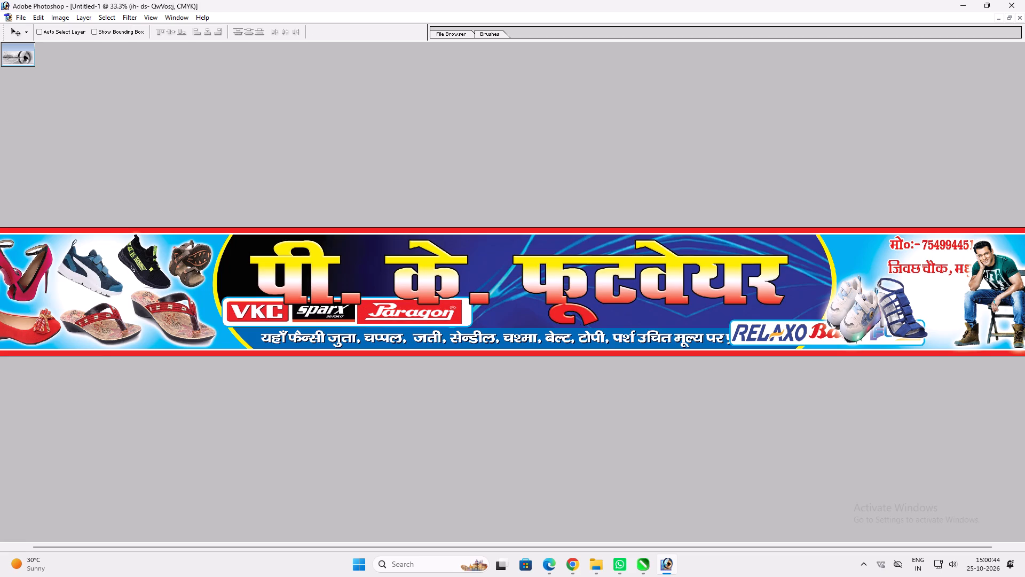
# Duplicate the shop name layer.
pyautogui.hotkey('ctrl', 'j')
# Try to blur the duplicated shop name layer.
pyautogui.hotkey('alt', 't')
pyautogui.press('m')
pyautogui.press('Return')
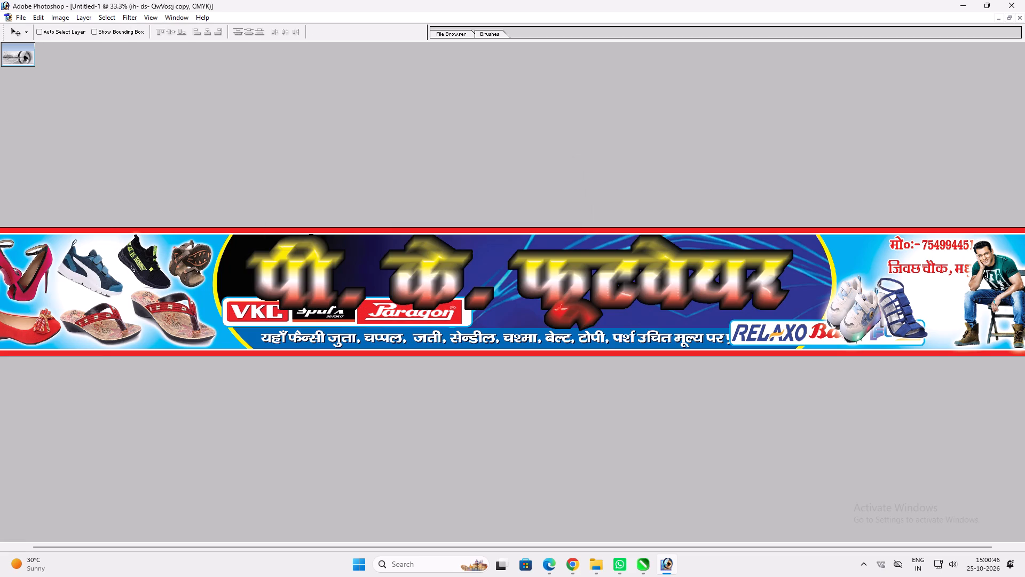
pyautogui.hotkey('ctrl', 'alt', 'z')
# Apply Motion Blur to the original shop name layer beneath the copy, with a 33° angle and a shortened distance.
pyautogui.rightClick(621, 270)
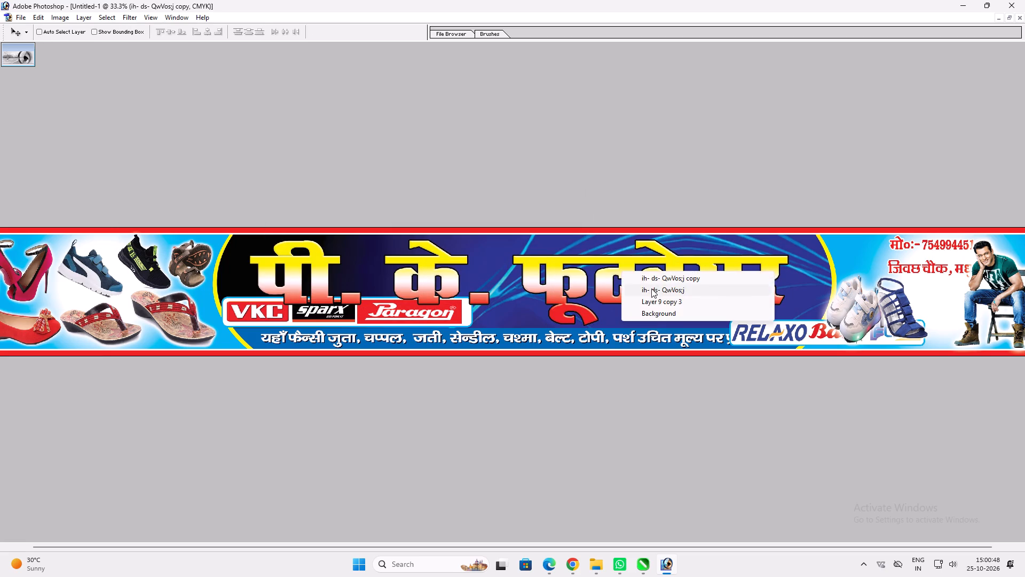
pyautogui.click(651, 288)
pyautogui.hotkey('alt', 't')
pyautogui.write('bm')
pyautogui.press('Return')
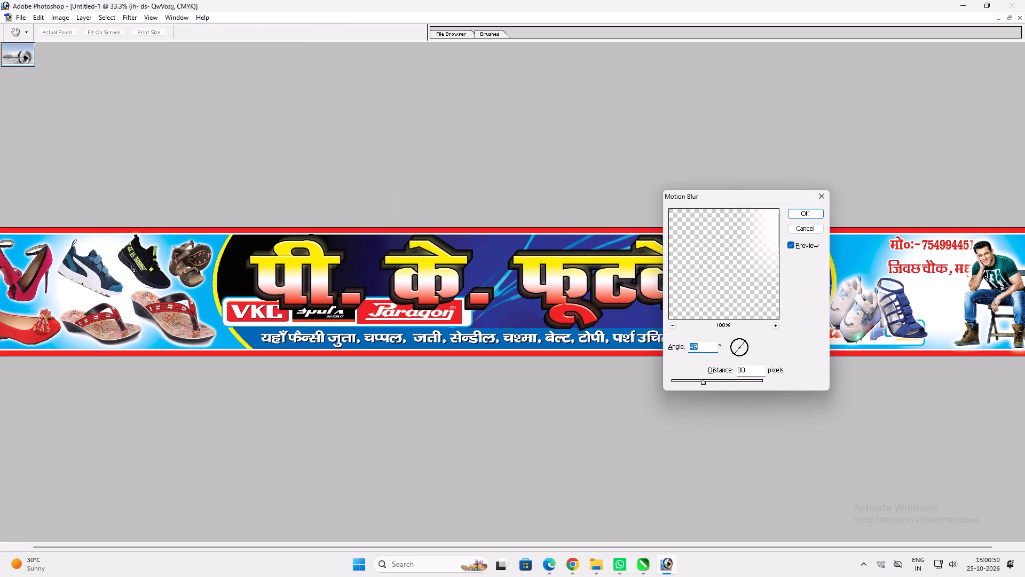
pyautogui.moveTo(701, 385); pyautogui.dragTo(692, 384)
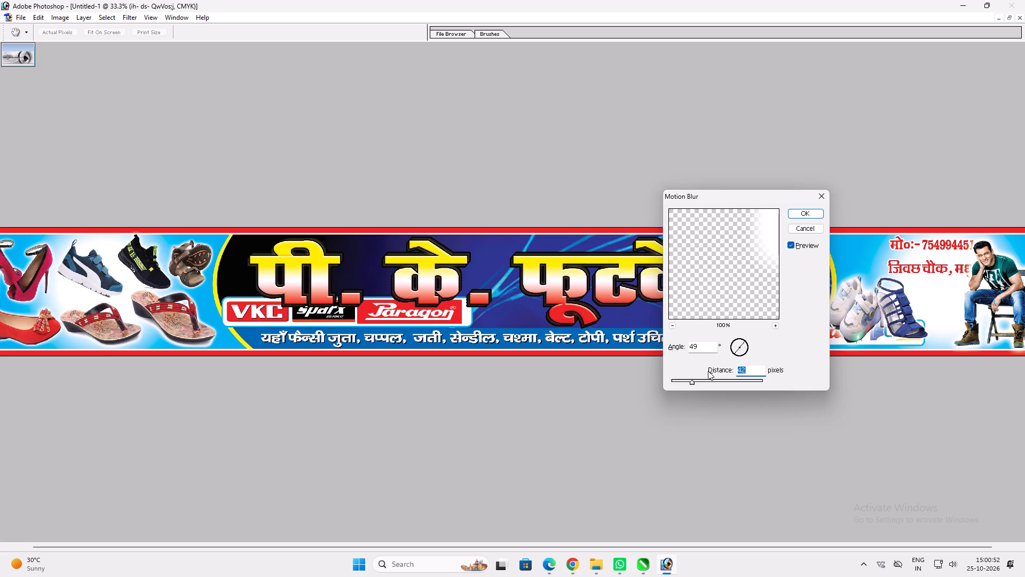
pyautogui.click(732, 353)
pyautogui.click(698, 380)
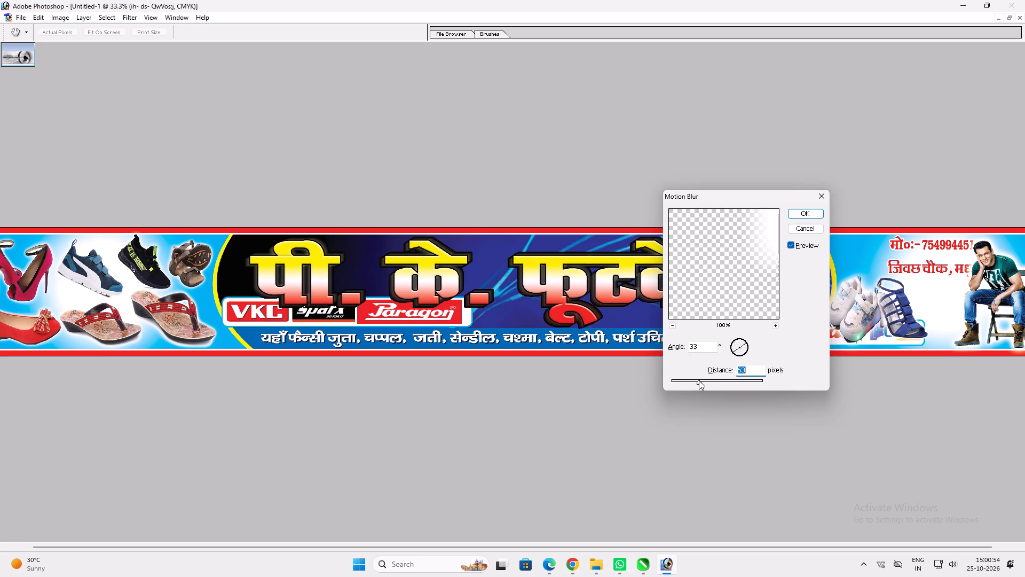
pyautogui.moveTo(699, 380); pyautogui.dragTo(694, 381)
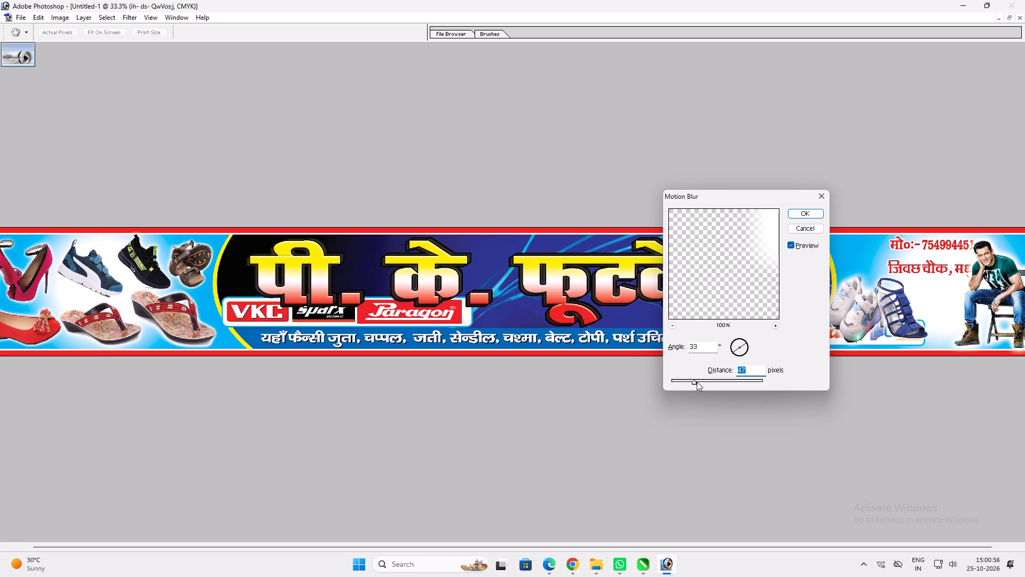
pyautogui.click(697, 381)
pyautogui.press('Return')
# Offset the blurred shop name slightly down and left behind the sharp copy.
pyautogui.hotkey('ctrl', '[')
pyautogui.write('vv')
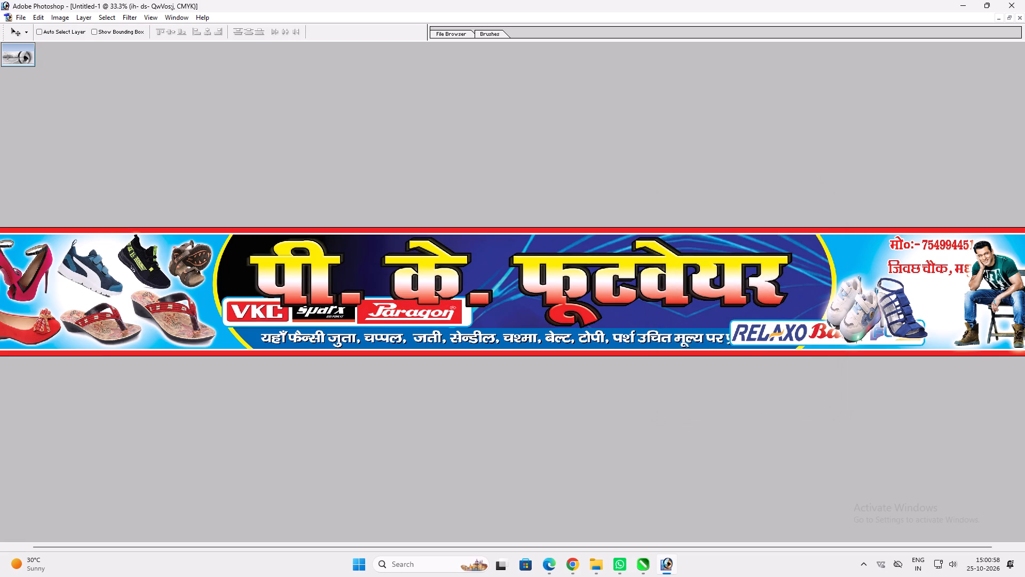
pyautogui.moveTo(712, 344); pyautogui.dragTo(706, 347)
# Set the blurred shop name's color overlay to C 100, M 100, Y 0, K 30.
pyautogui.hotkey('alt', 'l')
pyautogui.hotkey('alt', 'y')
pyautogui.press('n')
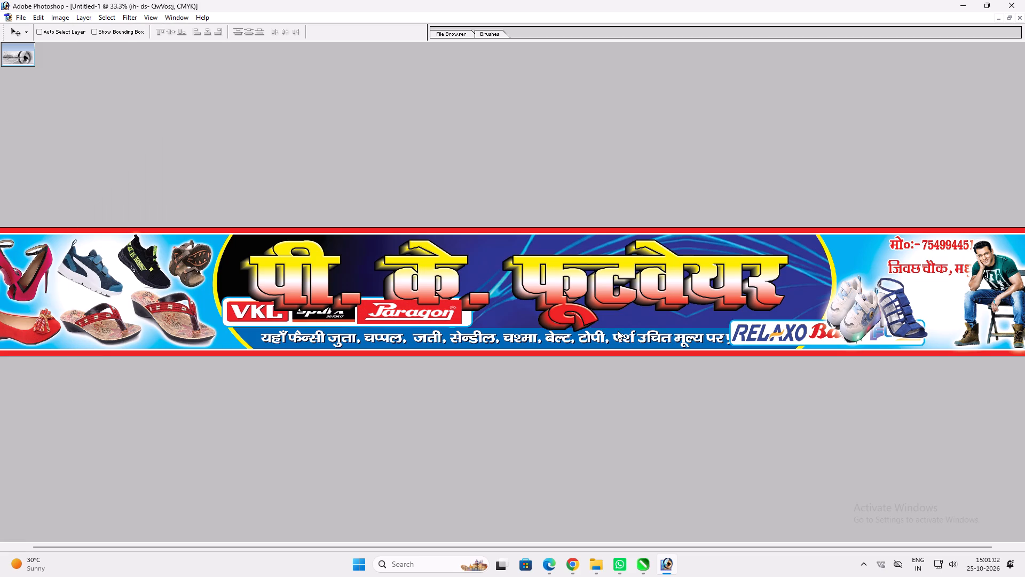
pyautogui.click(588, 245)
pyautogui.click(587, 241)
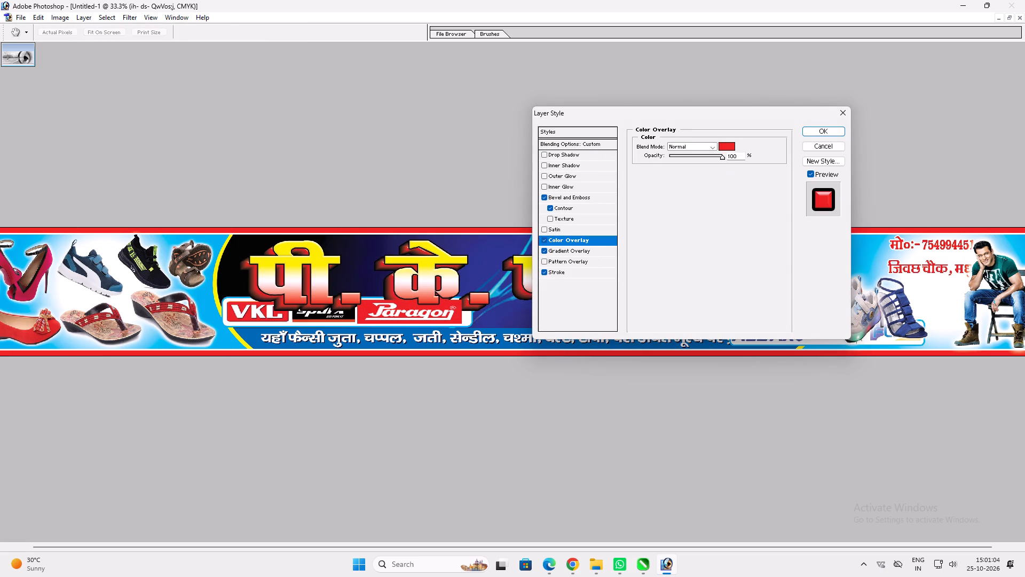
pyautogui.click(730, 148)
pyautogui.press('Tab')
pyautogui.write('100')
pyautogui.hotkey('shift', 'Tab')
pyautogui.write('100')
pyautogui.press('Tab')
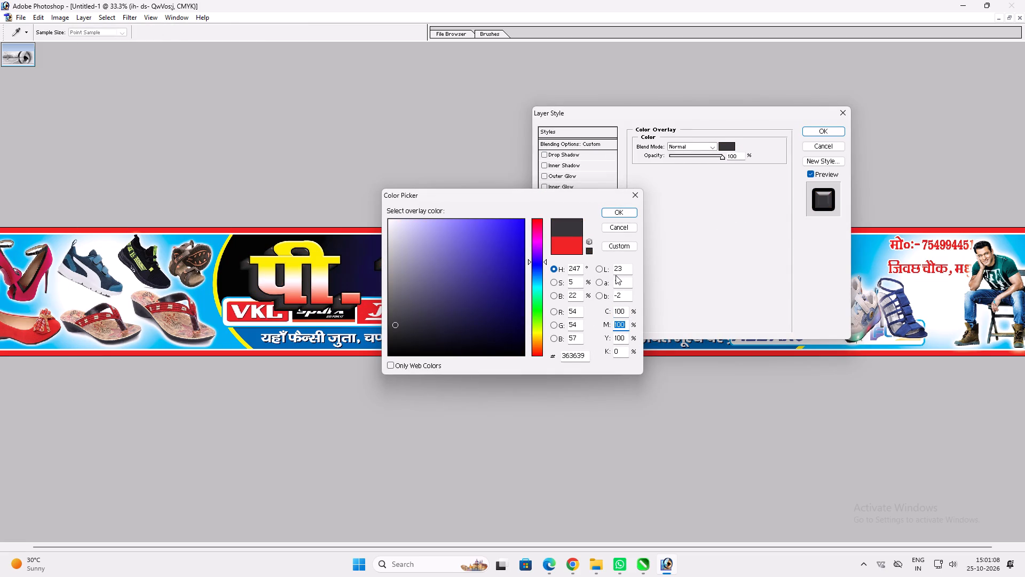
pyautogui.press('Tab')
pyautogui.press('0')
pyautogui.press('Tab')
pyautogui.write('30')
pyautogui.press('Return')
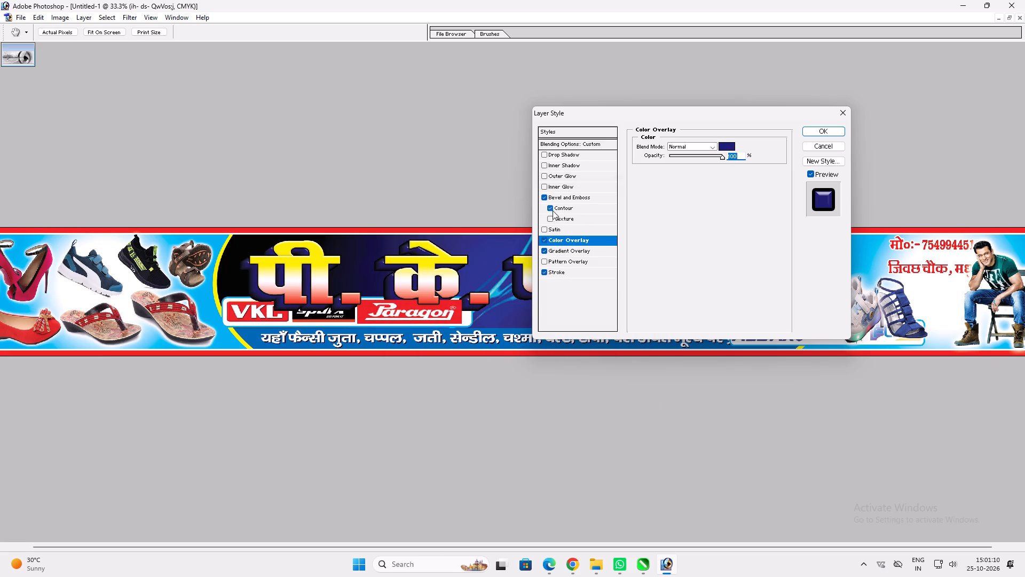
# Turn off Bevel and Emboss and its Contour on the blurred shop name.
pyautogui.click(551, 210)
pyautogui.click(544, 198)
# Change the blurred shop name's stroke color to C 100, M 0, Y 0, K 0 and apply the layer style.
pyautogui.click(562, 273)
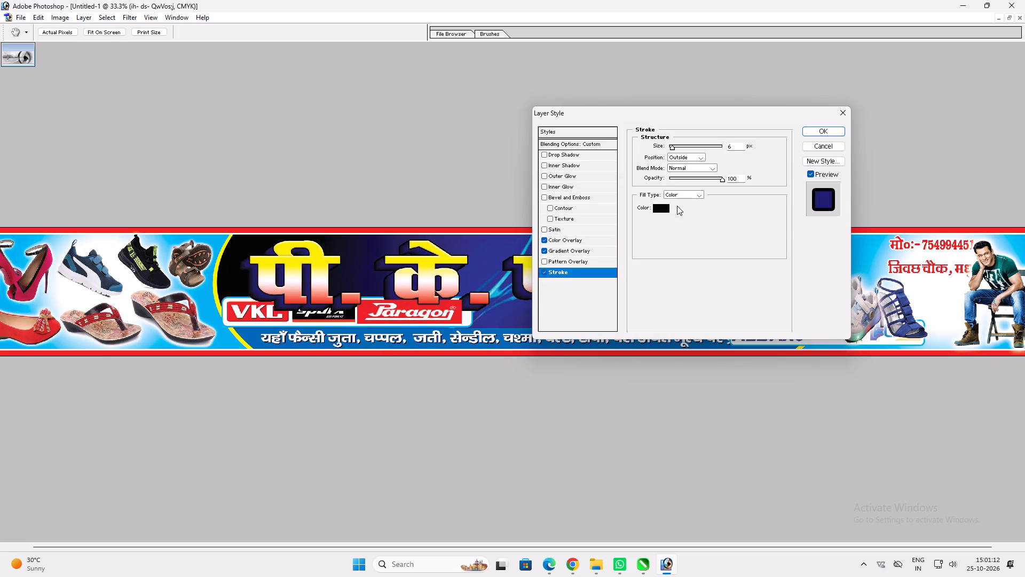
pyautogui.click(669, 205)
pyautogui.click(661, 207)
pyautogui.write('100')
pyautogui.press('Tab')
pyautogui.press('0')
pyautogui.press('Tab')
pyautogui.press('0')
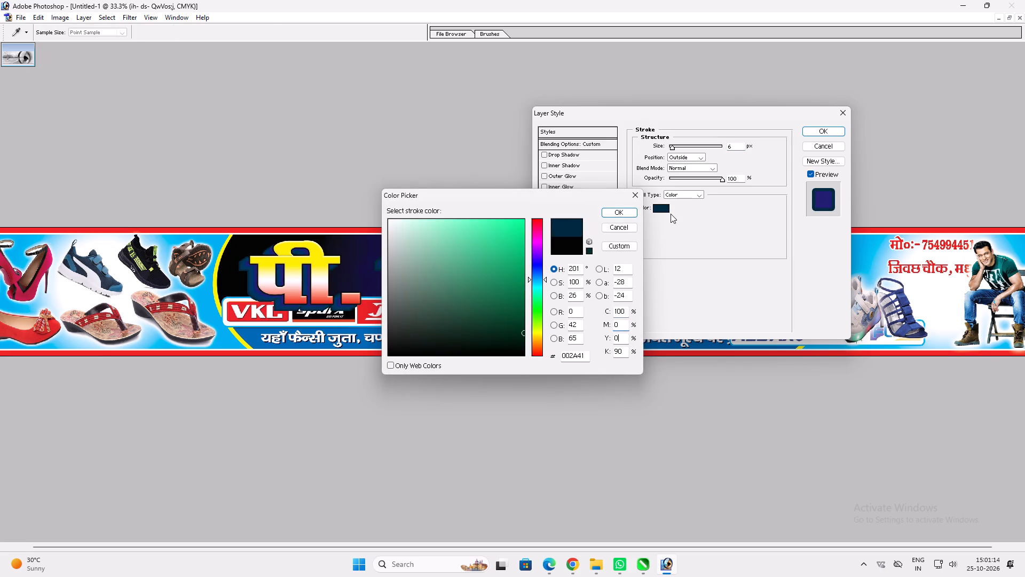
pyautogui.press('Tab')
pyautogui.press('0')
pyautogui.press('Return')
pyautogui.scroll(-2, 742, 233)
pyautogui.press('Return')
pyautogui.write('vv')
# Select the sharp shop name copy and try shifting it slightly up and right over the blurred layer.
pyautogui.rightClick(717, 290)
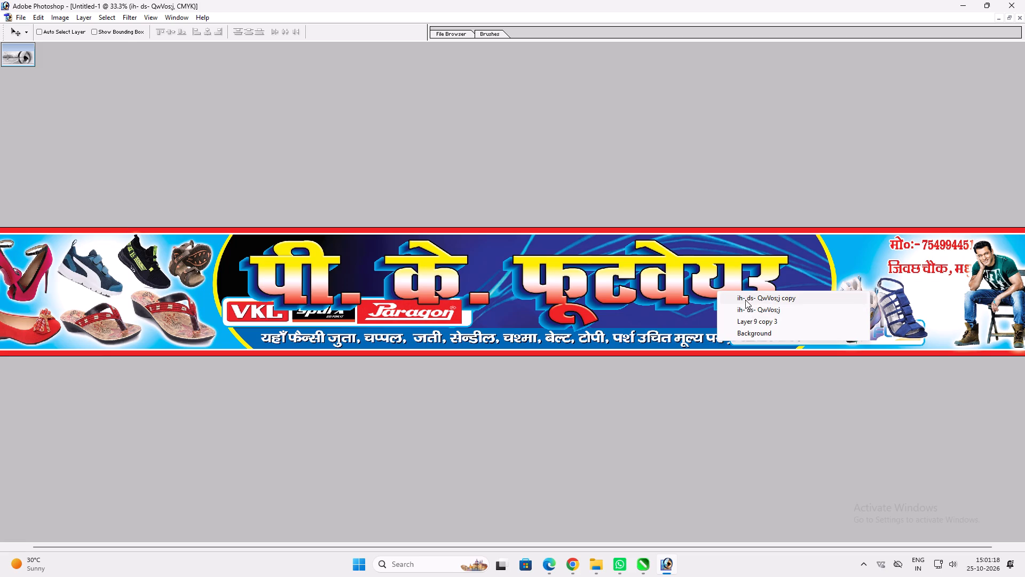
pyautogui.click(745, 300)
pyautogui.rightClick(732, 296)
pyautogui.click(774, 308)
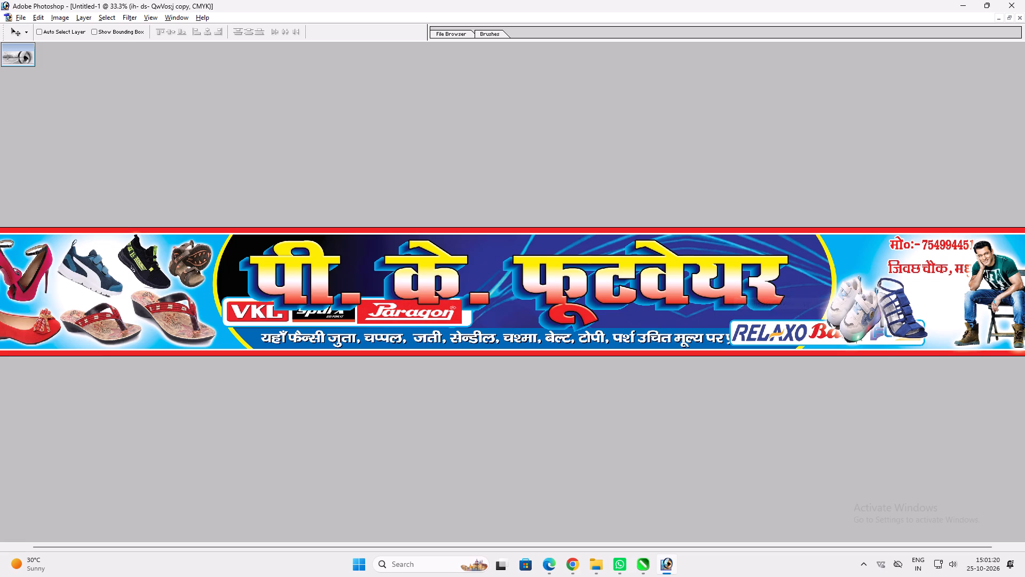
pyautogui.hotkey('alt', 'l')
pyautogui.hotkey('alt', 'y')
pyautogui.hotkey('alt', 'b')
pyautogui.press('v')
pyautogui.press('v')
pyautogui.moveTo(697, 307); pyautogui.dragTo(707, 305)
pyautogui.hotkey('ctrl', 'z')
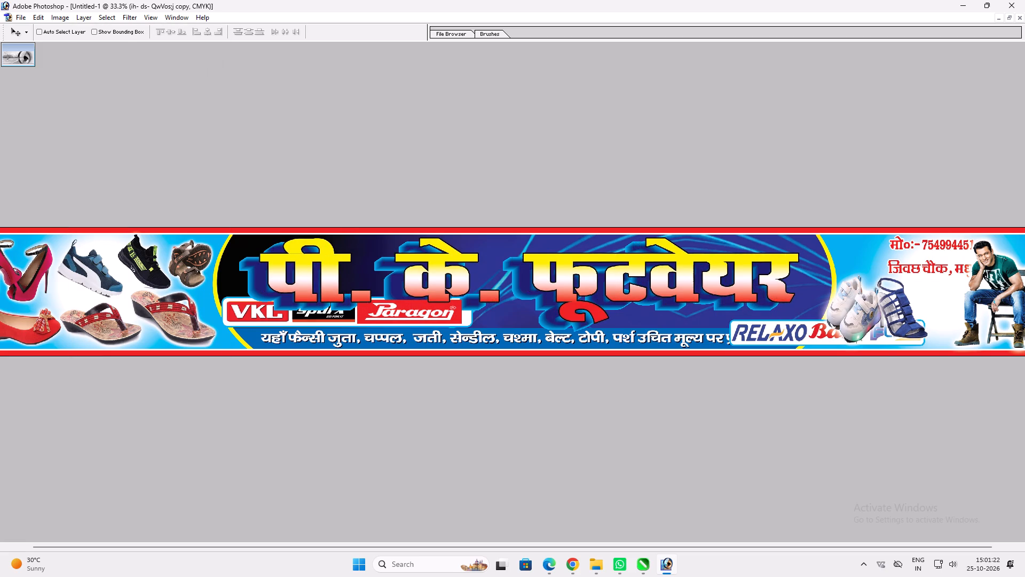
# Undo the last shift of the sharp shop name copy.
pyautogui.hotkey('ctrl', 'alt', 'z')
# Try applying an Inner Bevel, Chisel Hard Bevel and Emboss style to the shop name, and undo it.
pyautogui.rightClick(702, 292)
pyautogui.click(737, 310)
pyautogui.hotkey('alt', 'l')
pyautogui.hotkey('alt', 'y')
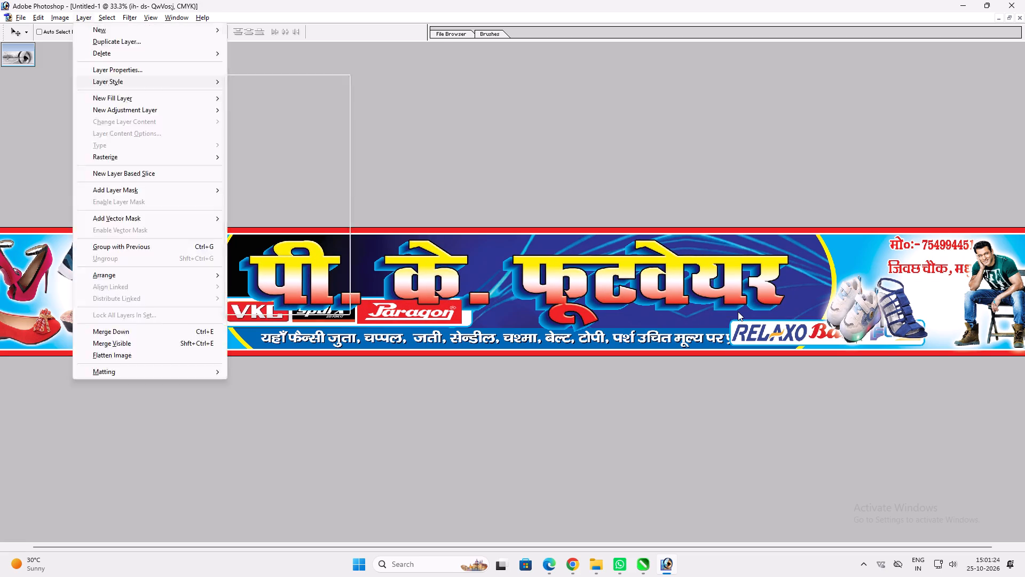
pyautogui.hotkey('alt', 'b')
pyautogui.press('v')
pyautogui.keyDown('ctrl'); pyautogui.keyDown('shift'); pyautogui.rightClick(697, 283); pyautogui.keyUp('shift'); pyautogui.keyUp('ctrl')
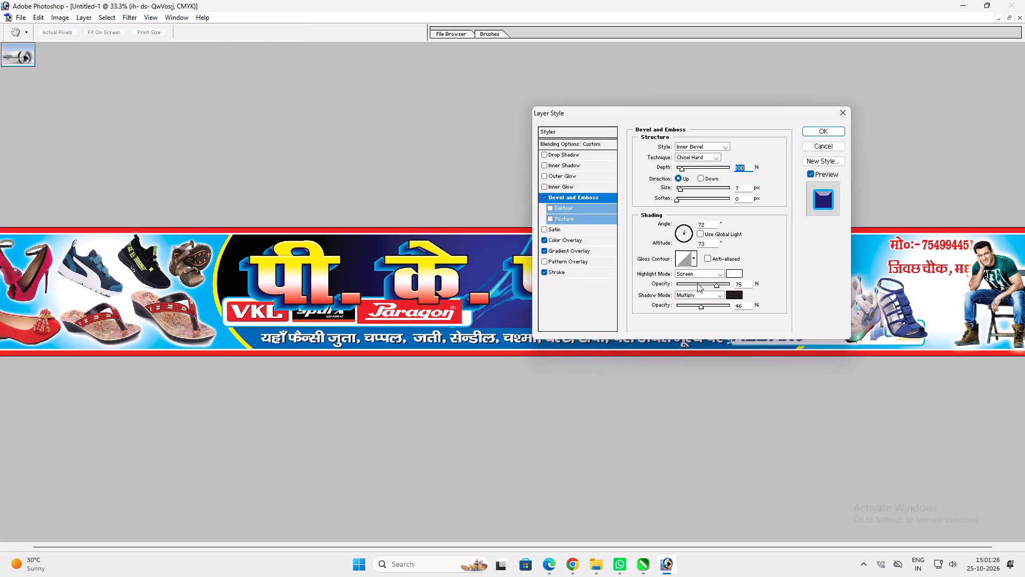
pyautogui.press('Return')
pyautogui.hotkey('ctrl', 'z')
# Select the shop name layer and shift the name slightly to the right inside the oval.
pyautogui.keyDown('ctrl'); pyautogui.keyDown('shift'); pyautogui.rightClick(697, 284); pyautogui.keyUp('shift'); pyautogui.keyUp('ctrl')
pyautogui.click(709, 288)
pyautogui.moveTo(705, 288); pyautogui.dragTo(728, 286)
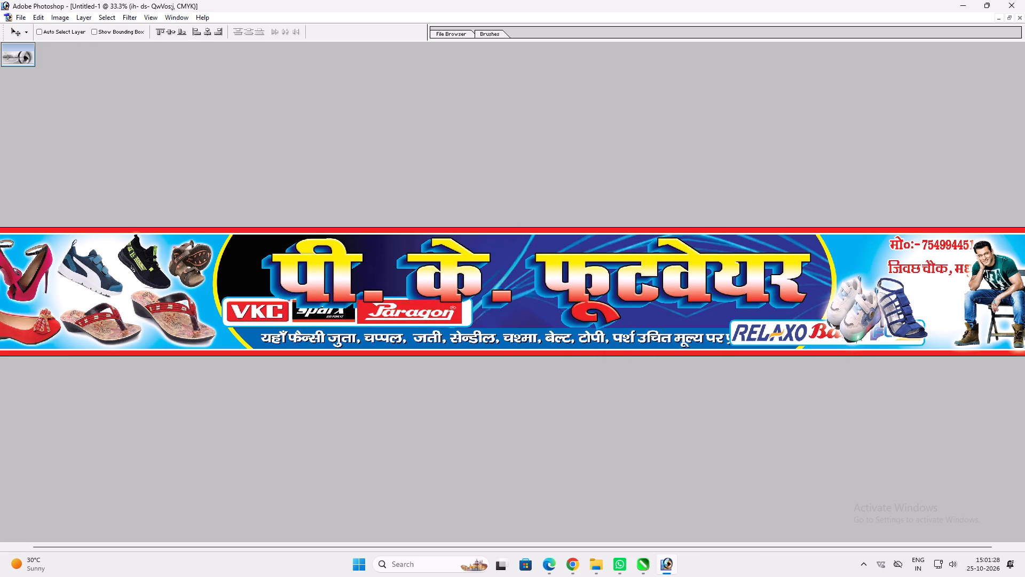
pyautogui.moveTo(728, 286); pyautogui.dragTo(710, 288)
# Merge the linked VKC, Sparx and Paragon logo strip and remove it from the banner.
pyautogui.keyDown('ctrl'); pyautogui.click(454, 317); pyautogui.keyUp('ctrl')
pyautogui.hotkey('alt', 'l')
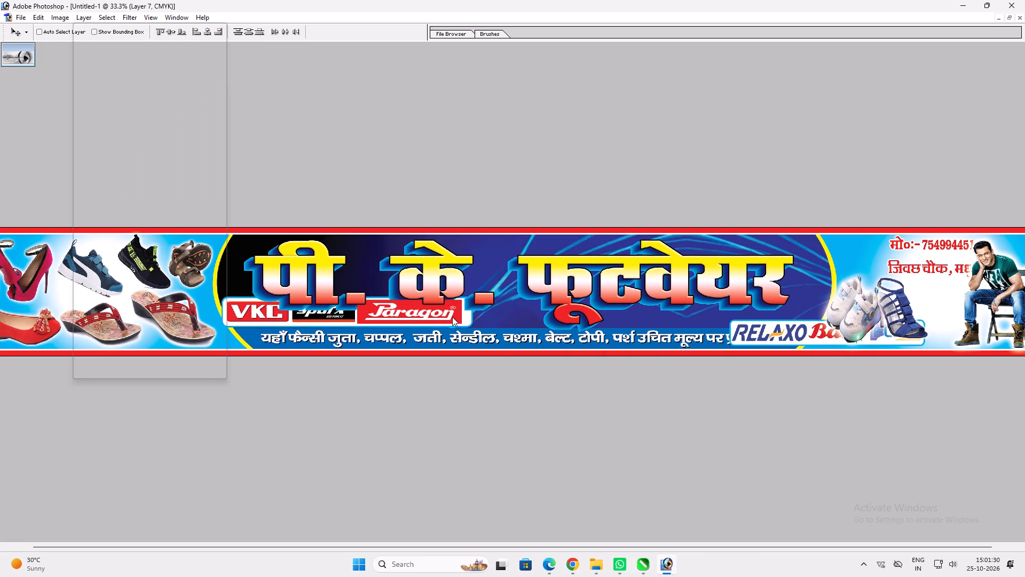
pyautogui.hotkey('alt', 'l')
pyautogui.click(452, 317)
pyautogui.moveTo(446, 314); pyautogui.dragTo(446, 329)
pyautogui.hotkey('ctrl', 'e')
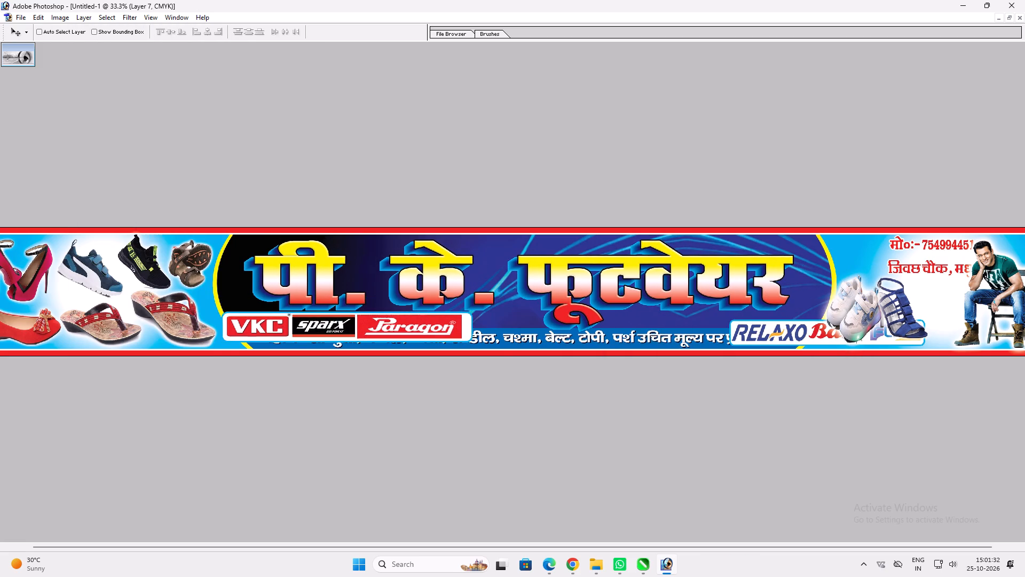
pyautogui.hotkey('alt', 'l')
pyautogui.hotkey('alt', 'l')
pyautogui.hotkey('alt', 'l')
pyautogui.press('v')
# Move the shop name to the oval's left side and widen it to span the oval.
pyautogui.keyDown('ctrl'); pyautogui.click(543, 287); pyautogui.keyUp('ctrl')
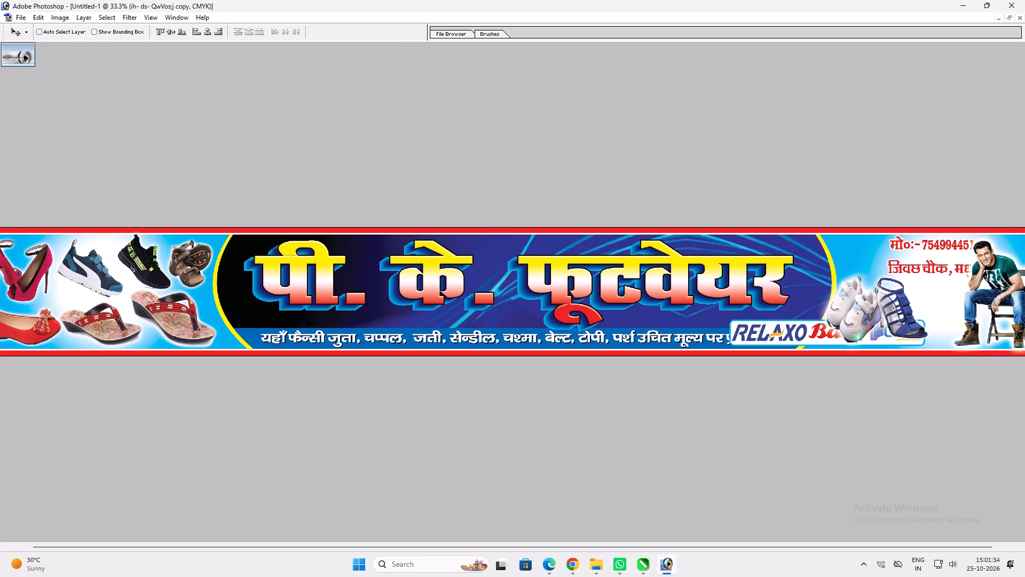
pyautogui.hotkey('ctrl', 't')
pyautogui.keyDown('shift'); pyautogui.moveTo(613, 325); pyautogui.dragTo(630, 318); pyautogui.keyUp('shift')
pyautogui.hotkey('shift', 'Return')
pyautogui.press('v')
pyautogui.keyDown('shift'); pyautogui.moveTo(635, 315); pyautogui.dragTo(617, 319); pyautogui.keyUp('shift')
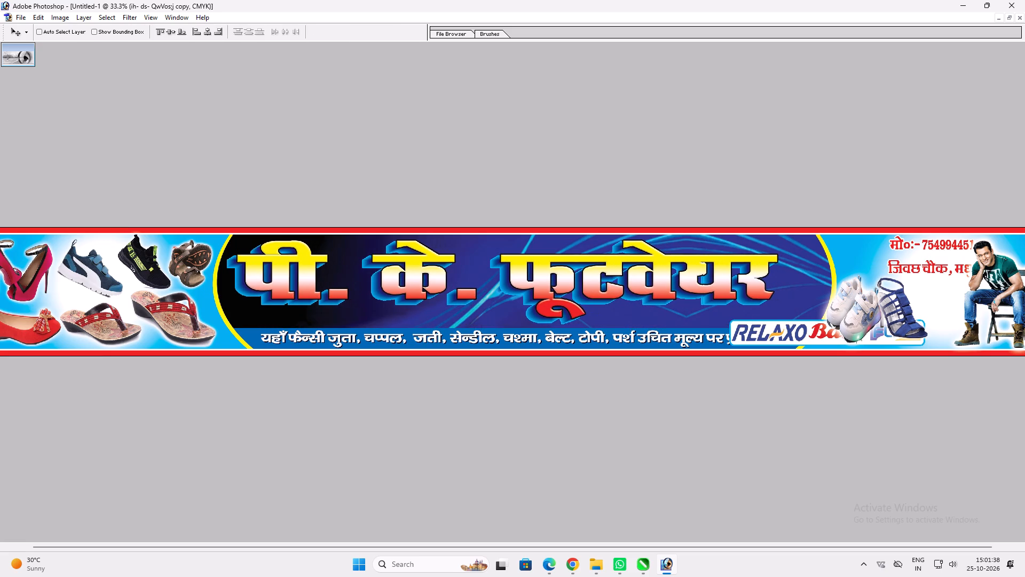
pyautogui.hotkey('ctrl', 't')
pyautogui.keyDown('shift'); pyautogui.moveTo(776, 283); pyautogui.dragTo(813, 275); pyautogui.keyUp('shift')
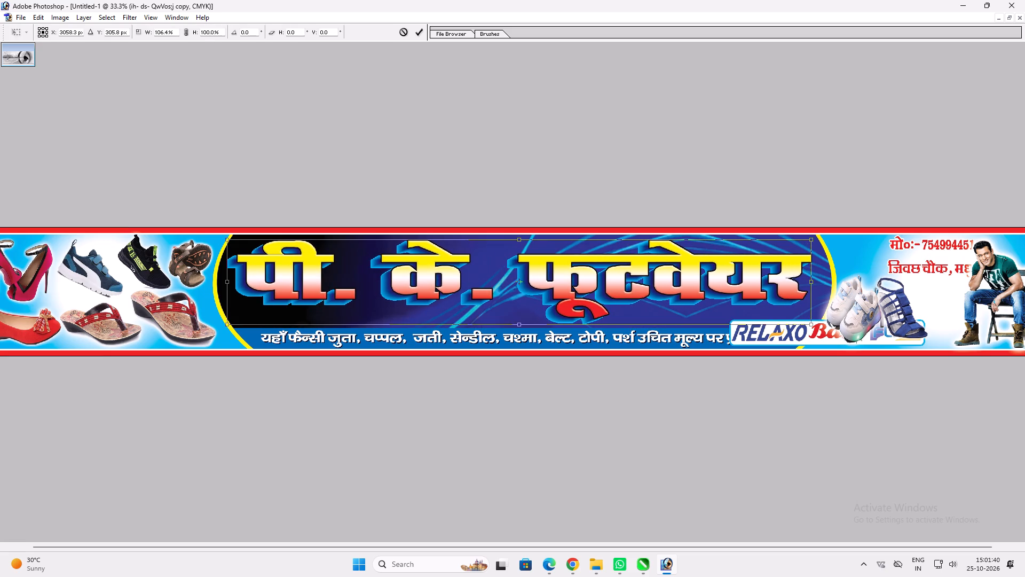
pyautogui.keyDown('shift'); pyautogui.moveTo(813, 275); pyautogui.dragTo(817, 274); pyautogui.keyUp('shift')
pyautogui.hotkey('shift', 'Return')
pyautogui.press('v')
# Move the Relaxo, Bata and Flite logo strip under the end of the shop name and resize it slightly to fit.
pyautogui.keyDown('ctrl'); pyautogui.click(811, 331); pyautogui.keyUp('ctrl')
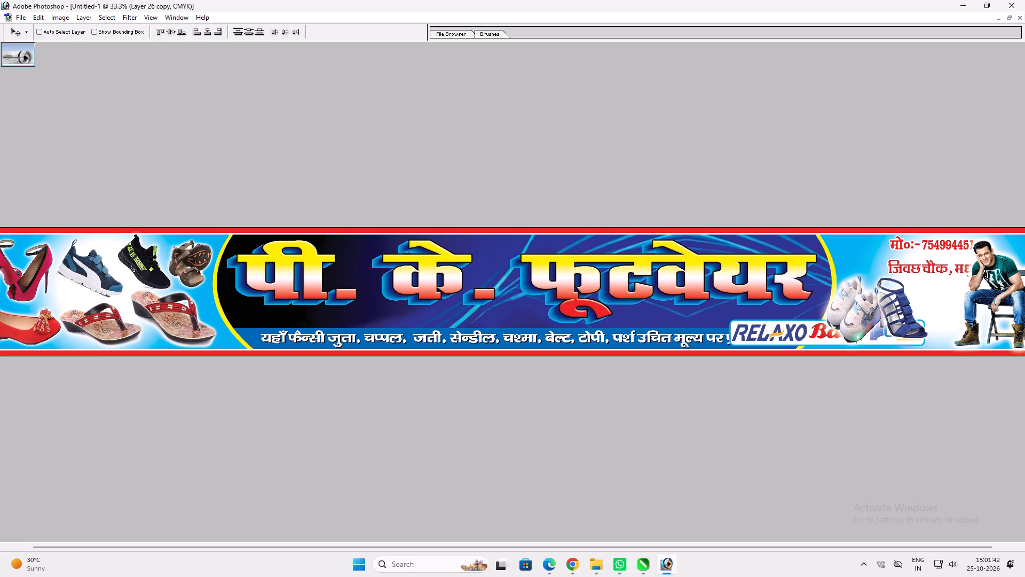
pyautogui.moveTo(804, 333); pyautogui.dragTo(685, 318)
pyautogui.hotkey('ctrl', 't')
pyautogui.keyDown('shift'); pyautogui.moveTo(804, 306); pyautogui.dragTo(784, 310); pyautogui.keyUp('shift')
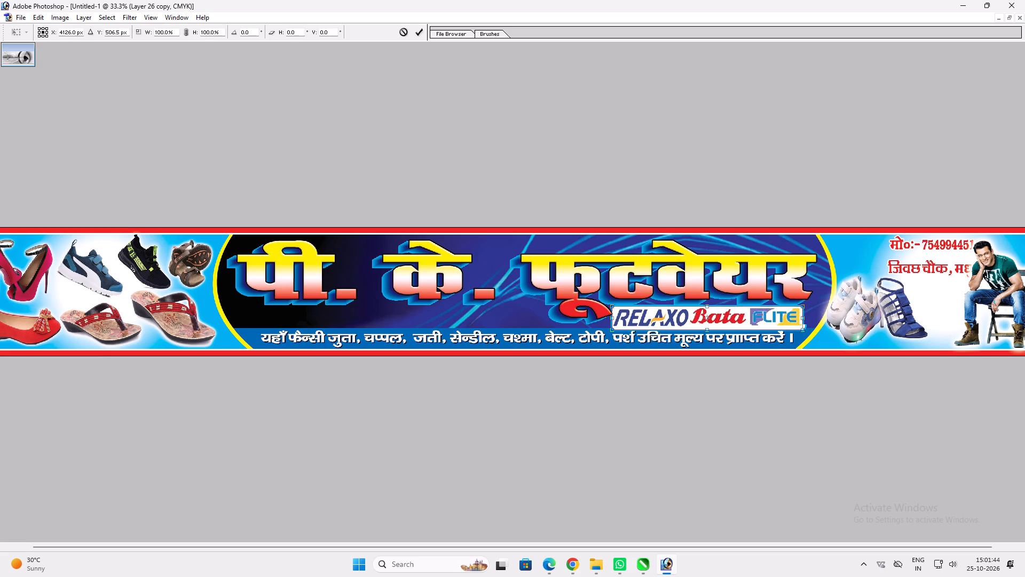
pyautogui.keyDown('shift'); pyautogui.moveTo(784, 310); pyautogui.dragTo(769, 313); pyautogui.keyUp('shift')
pyautogui.keyDown('shift'); pyautogui.moveTo(769, 315); pyautogui.dragTo(801, 313); pyautogui.keyUp('shift')
pyautogui.keyDown('shift'); pyautogui.moveTo(784, 325); pyautogui.dragTo(792, 322); pyautogui.keyUp('shift')
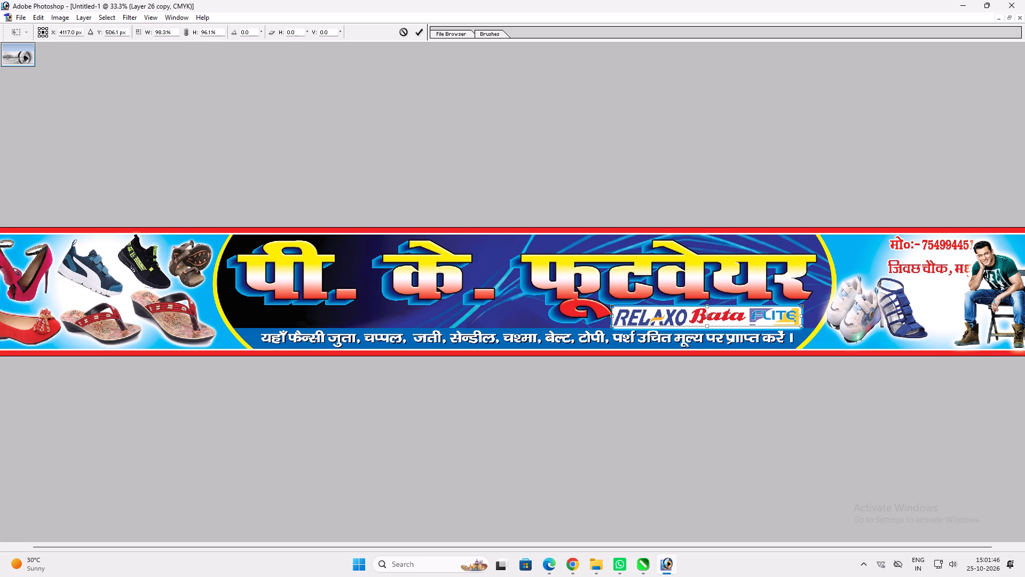
pyautogui.keyDown('shift'); pyautogui.moveTo(792, 322); pyautogui.dragTo(797, 320); pyautogui.keyUp('shift')
pyautogui.hotkey('shift', 'Return')
pyautogui.press('v')
pyautogui.click(787, 320)
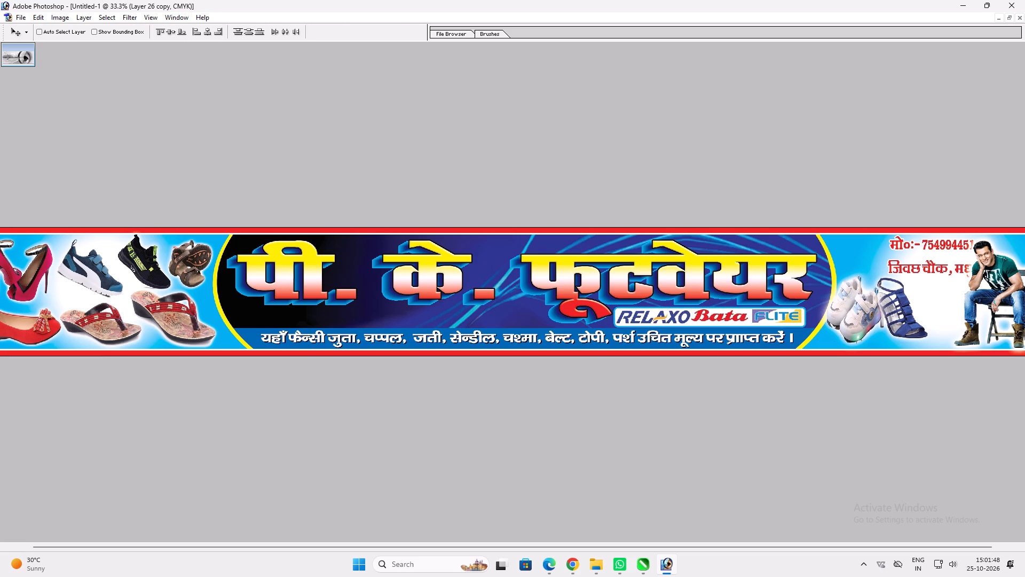
# Slightly reduce the height of the shop name to clear the logo strip below it.
pyautogui.keyDown('ctrl'); pyautogui.click(760, 292); pyautogui.keyUp('ctrl')
pyautogui.hotkey('ctrl', 't')
pyautogui.keyDown('shift'); pyautogui.moveTo(705, 326); pyautogui.dragTo(710, 324); pyautogui.keyUp('shift')
pyautogui.hotkey('shift', 'Return')
pyautogui.press('v')
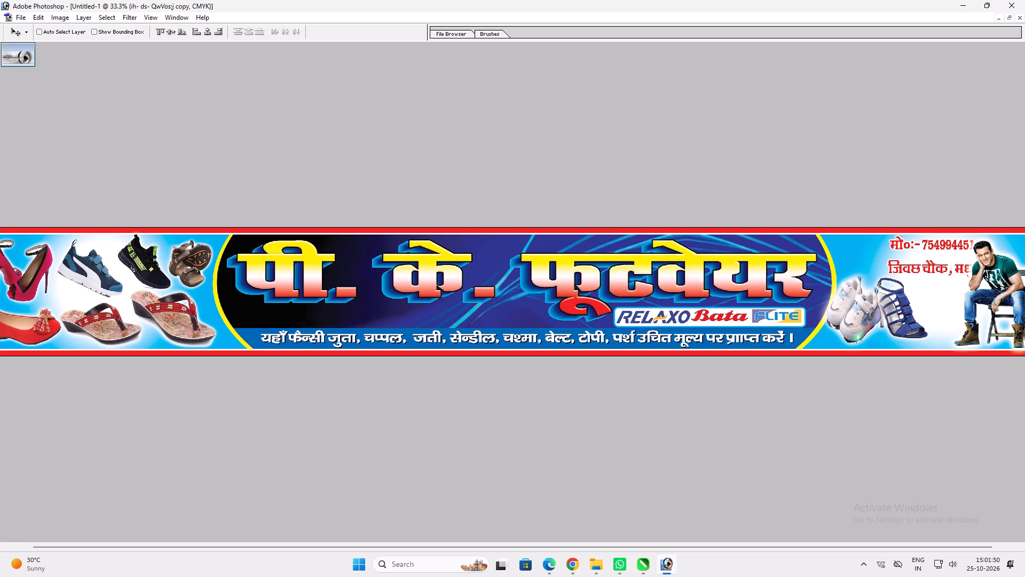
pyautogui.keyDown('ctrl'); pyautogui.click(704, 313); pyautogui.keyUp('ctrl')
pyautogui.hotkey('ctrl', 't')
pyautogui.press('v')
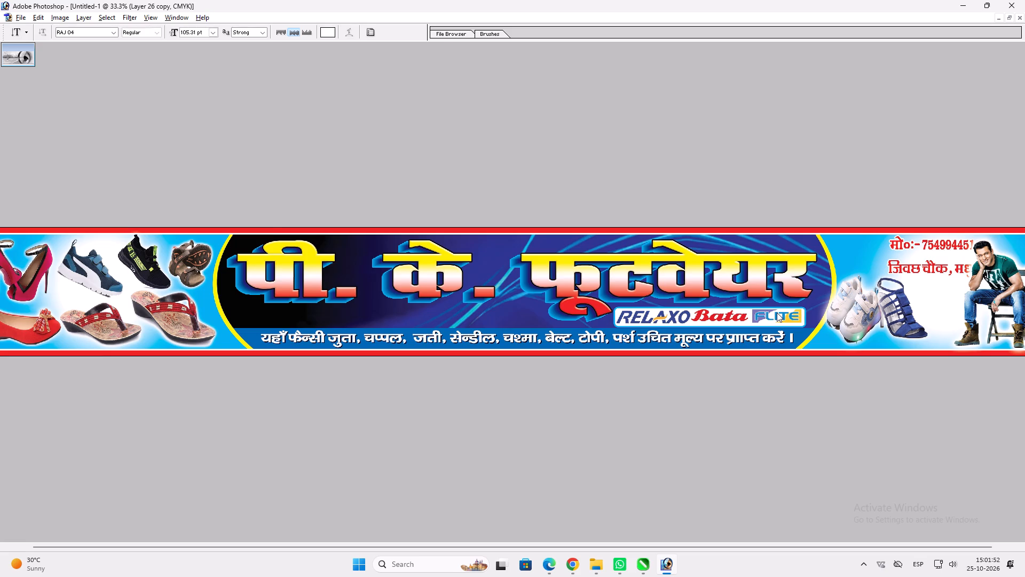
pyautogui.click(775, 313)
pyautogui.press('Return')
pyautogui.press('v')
# Shrink the Relaxo, Bata and Flite logo strip slightly and shift it toward the oval's right edge.
pyautogui.rightClick(763, 314)
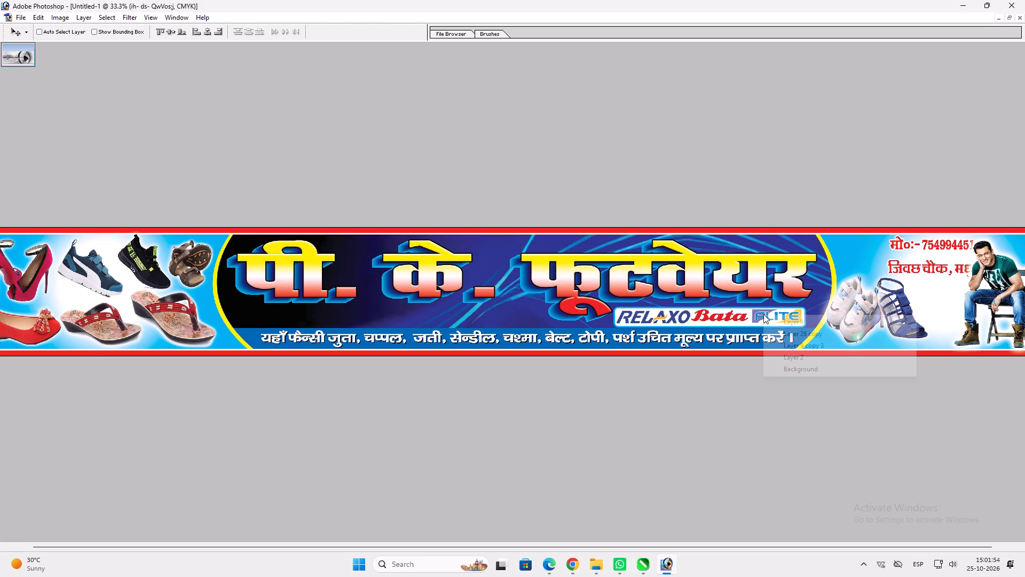
pyautogui.click(775, 317)
pyautogui.hotkey('ctrl', 't')
pyautogui.keyDown('shift'); pyautogui.moveTo(804, 328); pyautogui.dragTo(782, 326); pyautogui.keyUp('shift')
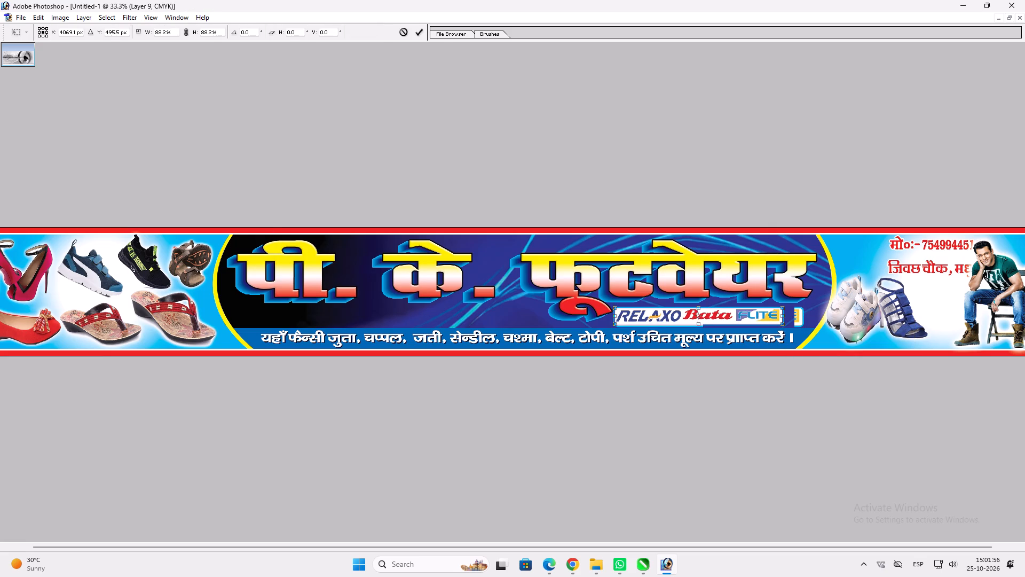
pyautogui.keyDown('shift'); pyautogui.moveTo(786, 318); pyautogui.dragTo(805, 316); pyautogui.keyUp('shift')
pyautogui.press('Return')
pyautogui.press('v')
pyautogui.moveTo(781, 319); pyautogui.dragTo(791, 318)
# Bring the VKC, Sparx and Paragon logo strip over from the दिव्यास फुटवेयर banner and merge its linked layers.
pyautogui.press('f')
pyautogui.press('f')
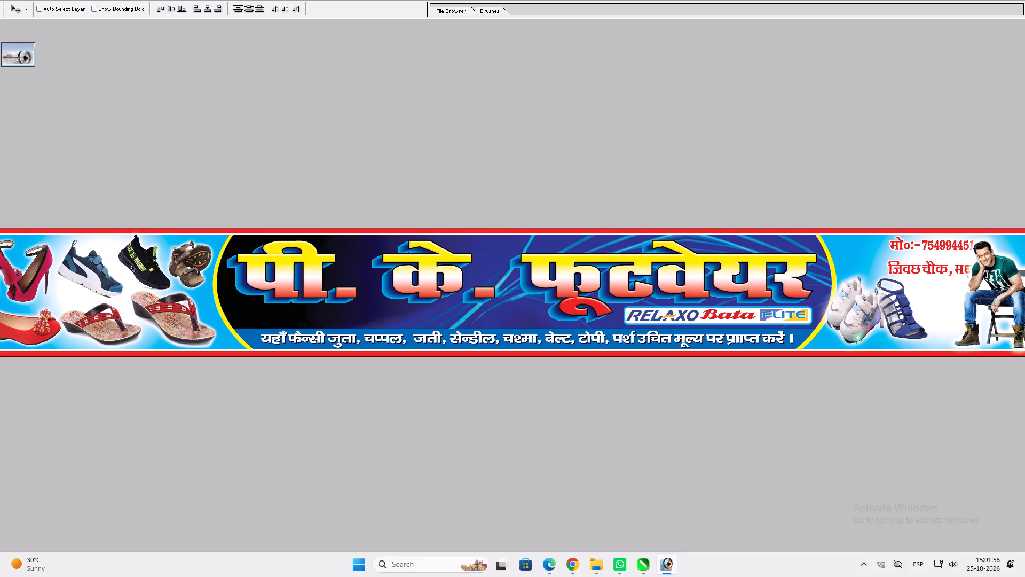
pyautogui.press('f')
pyautogui.click(629, 377)
pyautogui.keyDown('ctrl'); pyautogui.click(425, 406); pyautogui.keyUp('ctrl')
pyautogui.moveTo(417, 402); pyautogui.dragTo(447, 355)
pyautogui.hotkey('ctrl', 'z')
pyautogui.moveTo(403, 378); pyautogui.dragTo(632, 158)
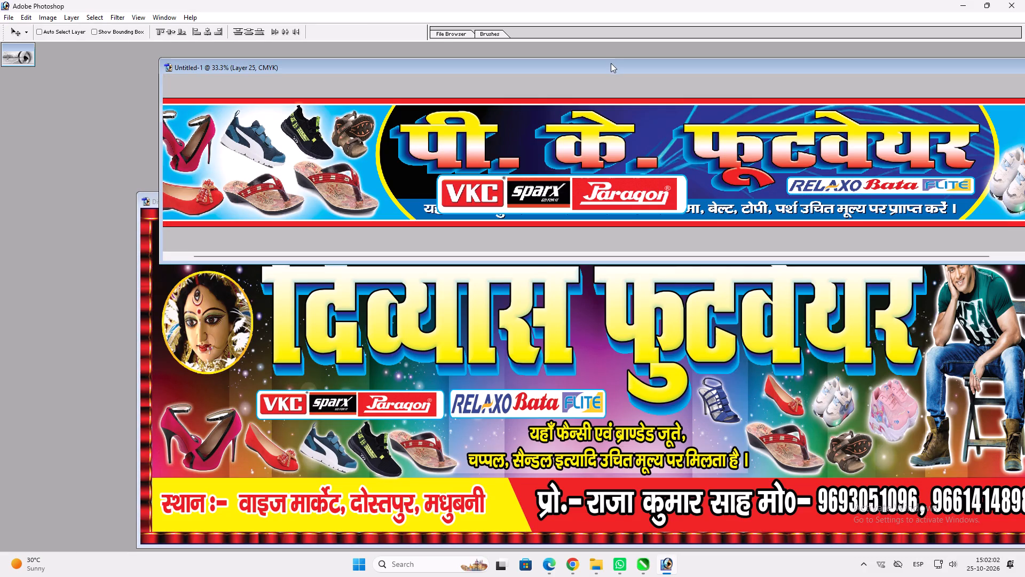
pyautogui.doubleClick(610, 63)
pyautogui.hotkey('ctrl', 'e')
# Flatten the VKC, Sparx and Paragon logo strip to about 74% height and make it narrower.
pyautogui.hotkey('ctrl', 't')
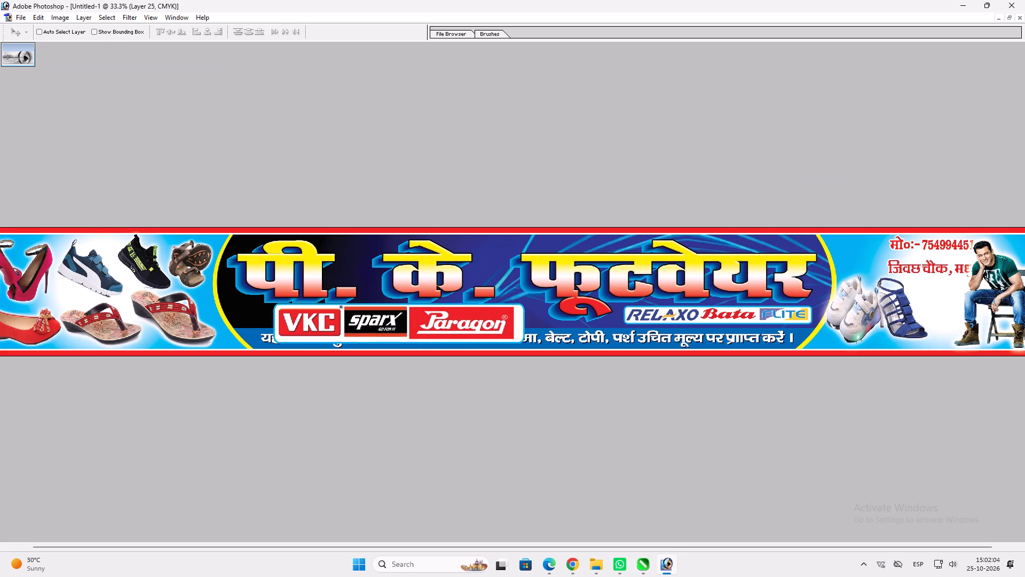
pyautogui.keyDown('shift'); pyautogui.moveTo(484, 346); pyautogui.dragTo(504, 336); pyautogui.keyUp('shift')
pyautogui.keyDown('shift'); pyautogui.moveTo(525, 329); pyautogui.dragTo(479, 318); pyautogui.keyUp('shift')
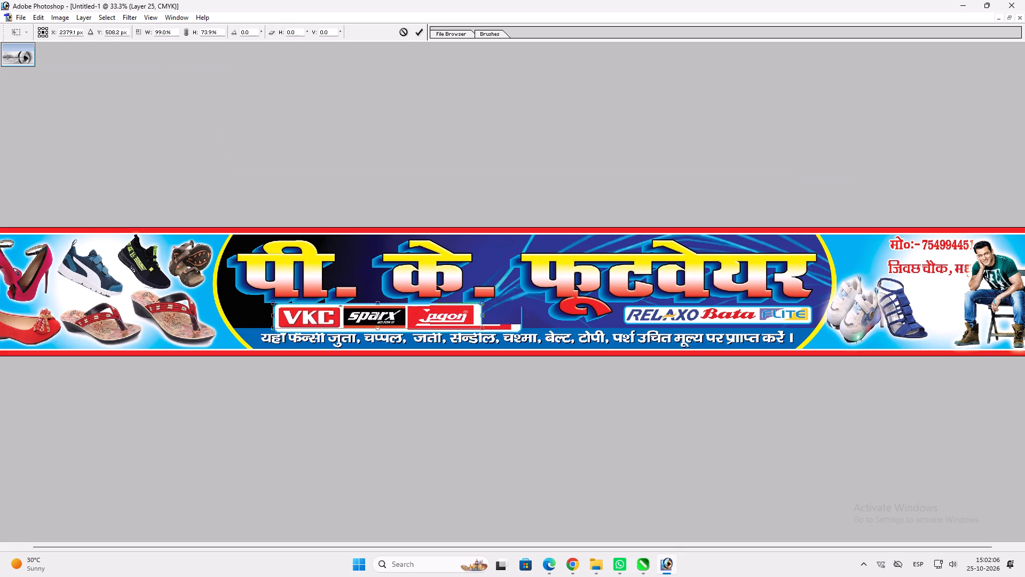
pyautogui.keyDown('shift'); pyautogui.moveTo(479, 318); pyautogui.dragTo(471, 319); pyautogui.keyUp('shift')
pyautogui.hotkey('shift', 'Return')
pyautogui.press('v')
# Fine-tune the VKC, Sparx and Paragon strip's size and place it between the shop name and the tagline.
pyautogui.hotkey('ctrl', 't')
pyautogui.keyDown('shift'); pyautogui.moveTo(470, 302); pyautogui.dragTo(434, 311); pyautogui.keyUp('shift')
pyautogui.keyDown('shift'); pyautogui.moveTo(435, 319); pyautogui.dragTo(501, 315); pyautogui.keyUp('shift')
pyautogui.hotkey('shift', 'Return')
pyautogui.moveTo(499, 316); pyautogui.dragTo(507, 315)
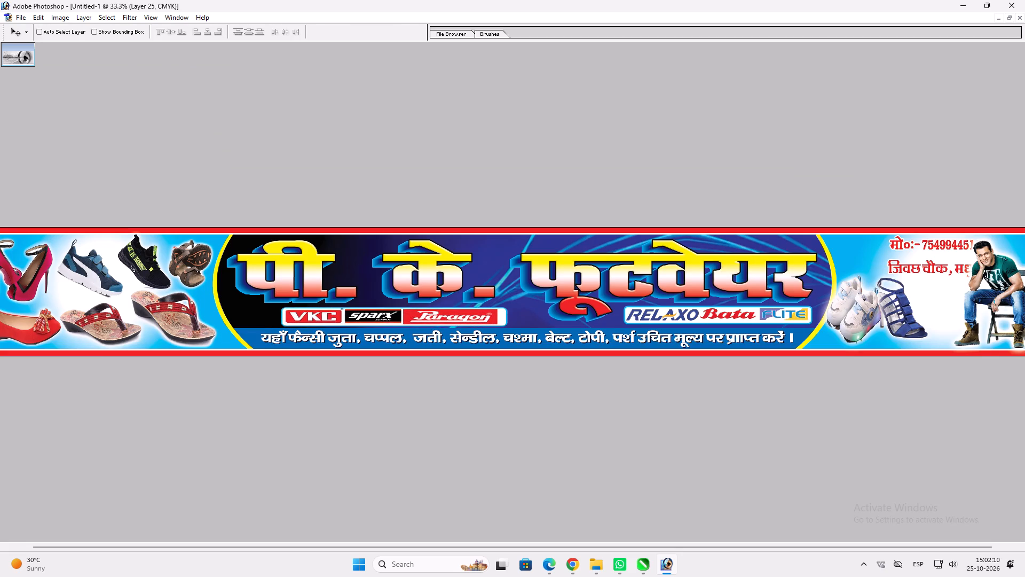
pyautogui.moveTo(507, 315); pyautogui.dragTo(508, 314)
pyautogui.hotkey('ctrl', 't')
pyautogui.keyDown('shift'); pyautogui.moveTo(506, 320); pyautogui.dragTo(514, 320); pyautogui.keyUp('shift')
pyautogui.hotkey('shift', 'Return')
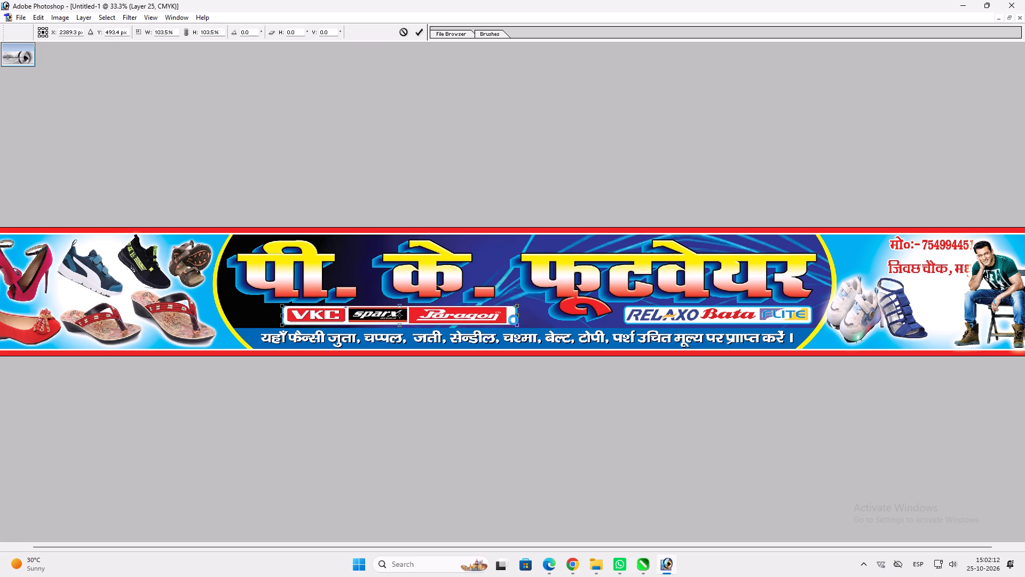
pyautogui.press('v')
pyautogui.press('v')
# Flip the white shoe pair horizontally and place it beside the blue high-heeled sandal.
pyautogui.keyDown('ctrl'); pyautogui.click(863, 314); pyautogui.keyUp('ctrl')
pyautogui.moveTo(863, 314); pyautogui.dragTo(870, 317)
pyautogui.hotkey('ctrl', 't')
pyautogui.keyDown('ctrl'); pyautogui.rightClick(847, 317); pyautogui.keyUp('ctrl')
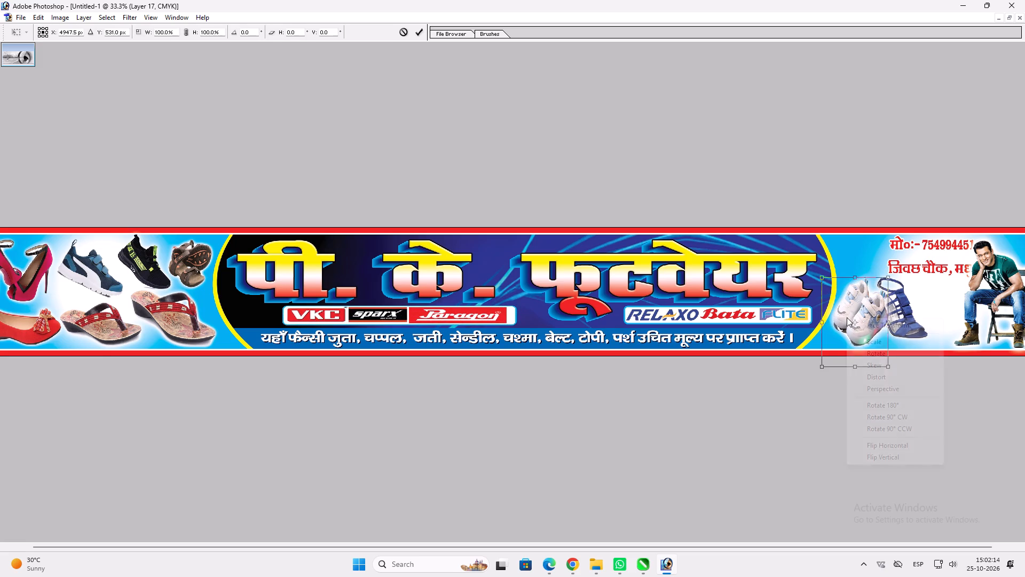
pyautogui.click(890, 442)
pyautogui.press('Return')
pyautogui.press('v')
pyautogui.moveTo(857, 331); pyautogui.dragTo(872, 335)
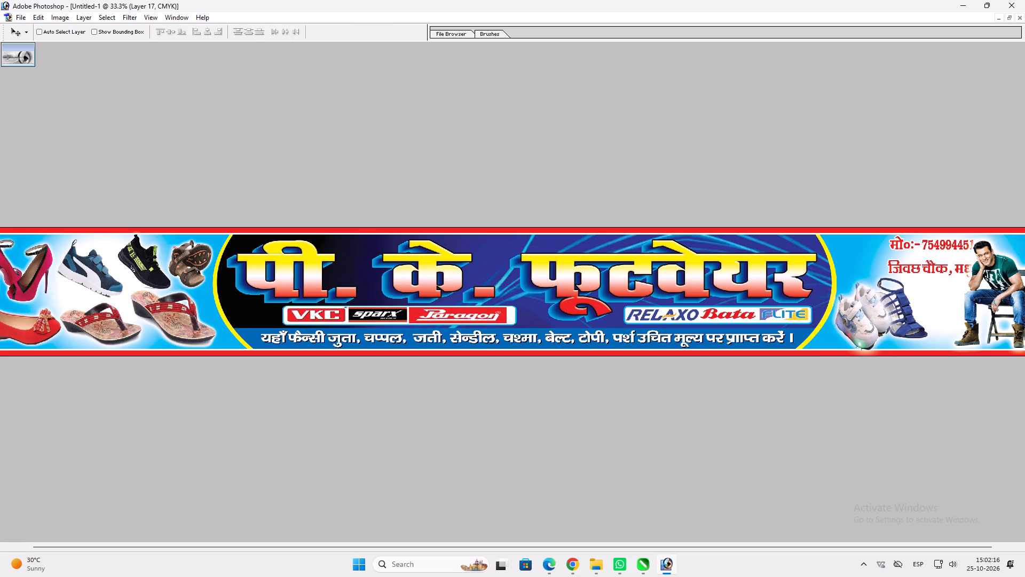
pyautogui.moveTo(872, 335); pyautogui.dragTo(873, 331)
pyautogui.hotkey('ctrl', 't')
pyautogui.press('Return')
pyautogui.press('v')
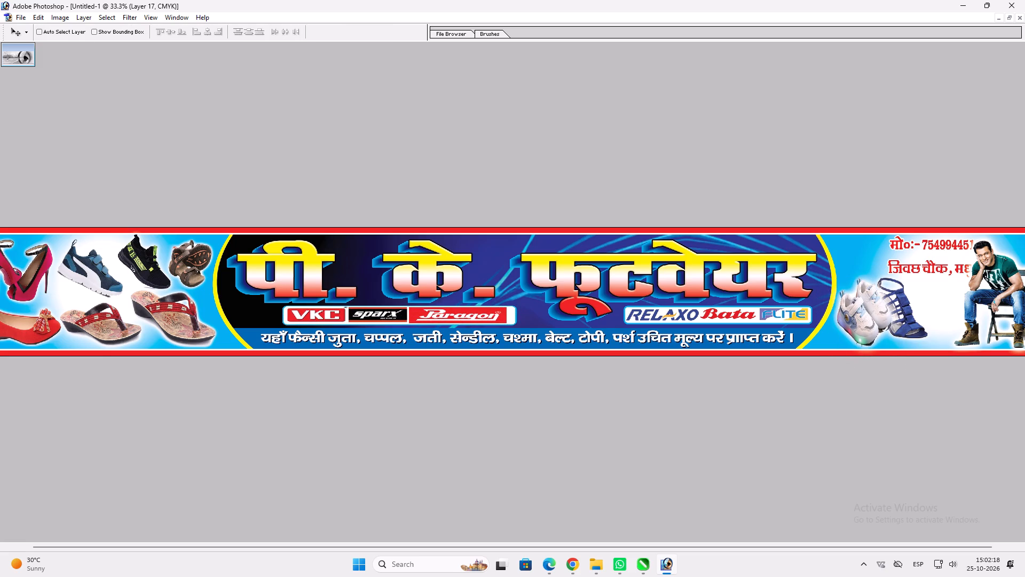
# Move the blue high-heeled sandal toward the seated man and adjust its size slightly.
pyautogui.keyDown('ctrl'); pyautogui.click(899, 294); pyautogui.keyUp('ctrl')
pyautogui.moveTo(898, 293); pyautogui.dragTo(919, 295)
pyautogui.hotkey('ctrl', 't')
pyautogui.keyDown('shift'); pyautogui.moveTo(924, 278); pyautogui.dragTo(923, 285); pyautogui.keyUp('shift')
pyautogui.press('Return')
pyautogui.press('v')
pyautogui.click(903, 293)
# Narrow the VKC, Sparx and Paragon logo strip and move it left under the start of the shop name.
pyautogui.hotkey('ctrl', '+')
pyautogui.press('space')
pyautogui.press('space')
pyautogui.press('space')
pyautogui.press('space')
pyautogui.press('space')
pyautogui.press('space')
pyautogui.press('space')
pyautogui.press('space')
pyautogui.press('space')
pyautogui.press('space')
pyautogui.press('space')
pyautogui.press('space')
pyautogui.press('space')
pyautogui.press('space')
pyautogui.press('space')
pyautogui.press('space')
pyautogui.press('space')
pyautogui.press('space')
pyautogui.press('space')
pyautogui.press('space')
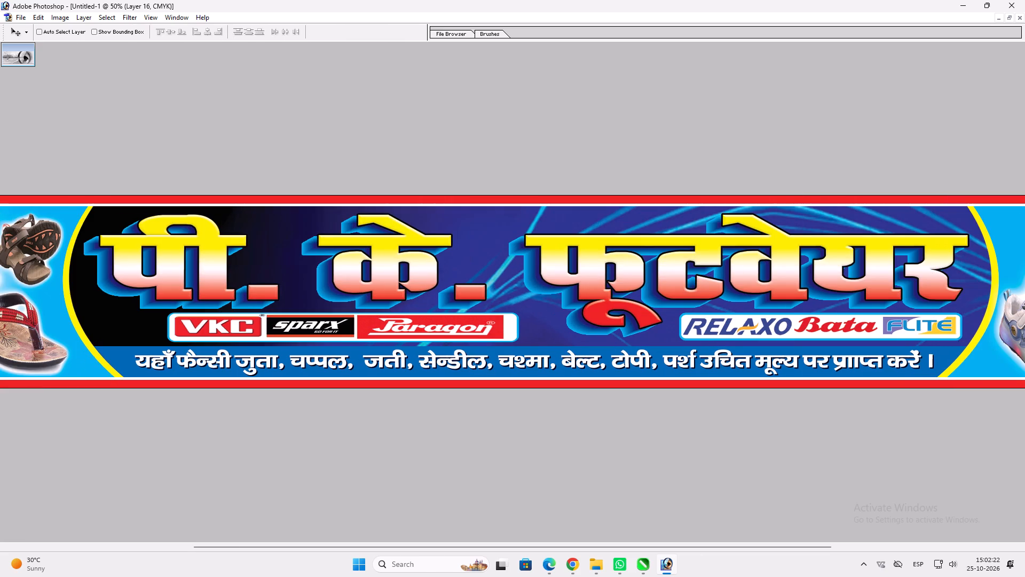
pyautogui.moveTo(884, 303); pyautogui.dragTo(855, 295)
pyautogui.moveTo(858, 299); pyautogui.dragTo(852, 300)
pyautogui.keyDown('ctrl'); pyautogui.click(412, 323); pyautogui.keyUp('ctrl')
pyautogui.hotkey('ctrl', 't')
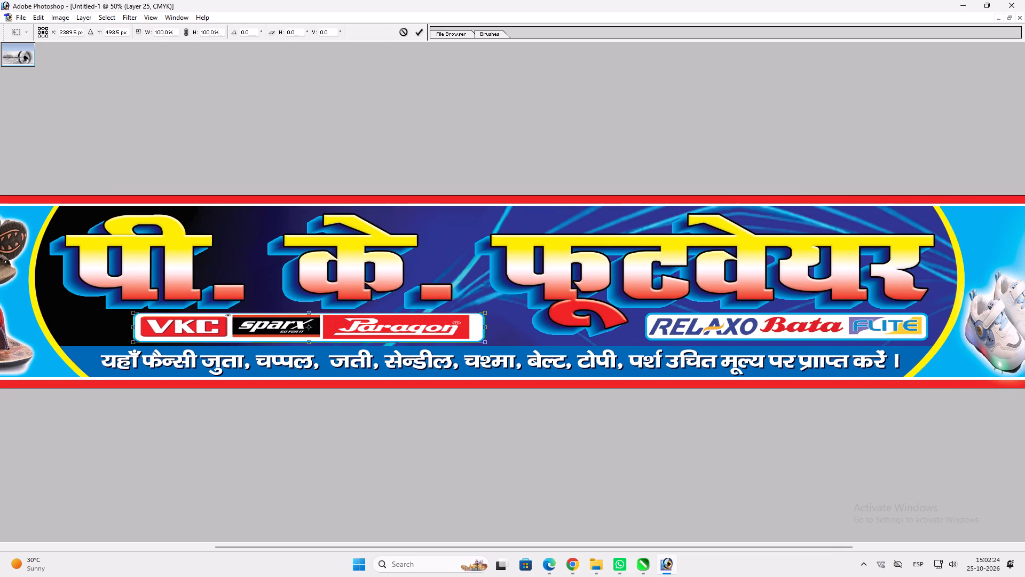
pyautogui.keyDown('shift'); pyautogui.moveTo(483, 322); pyautogui.dragTo(375, 319); pyautogui.keyUp('shift')
pyautogui.hotkey('shift', 'Return')
pyautogui.press('v')
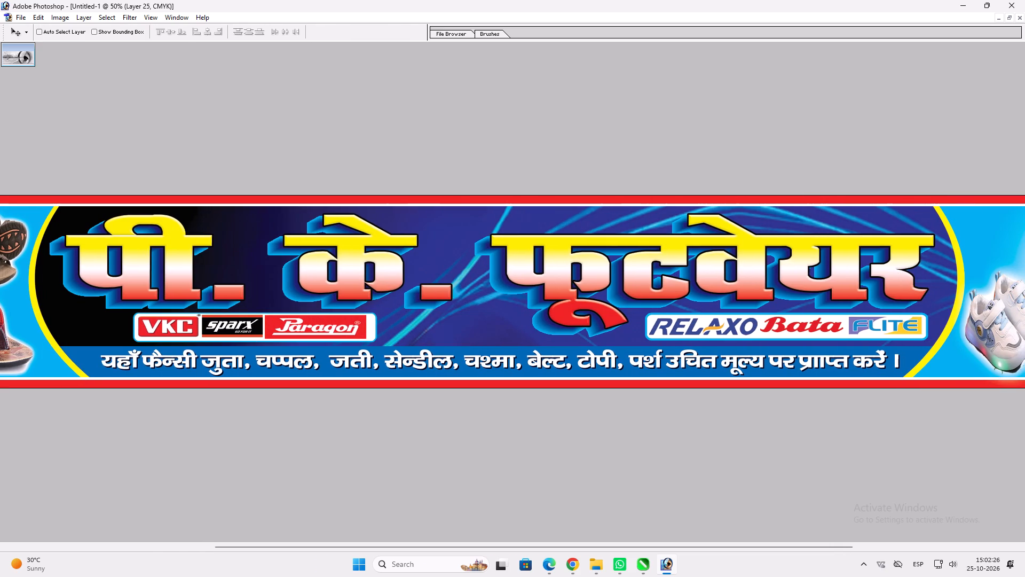
pyautogui.keyDown('shift'); pyautogui.moveTo(380, 323); pyautogui.dragTo(307, 321); pyautogui.keyUp('shift')
pyautogui.press('v')
# Move the red address line from beside the seated man to the gap between the two brand logo strips.
pyautogui.press('space')
pyautogui.press('space')
pyautogui.press('space')
pyautogui.press('space')
pyautogui.press('space')
pyautogui.press('space')
pyautogui.press('space')
pyautogui.press('space')
pyautogui.moveTo(831, 285); pyautogui.dragTo(564, 248)
pyautogui.press('v')
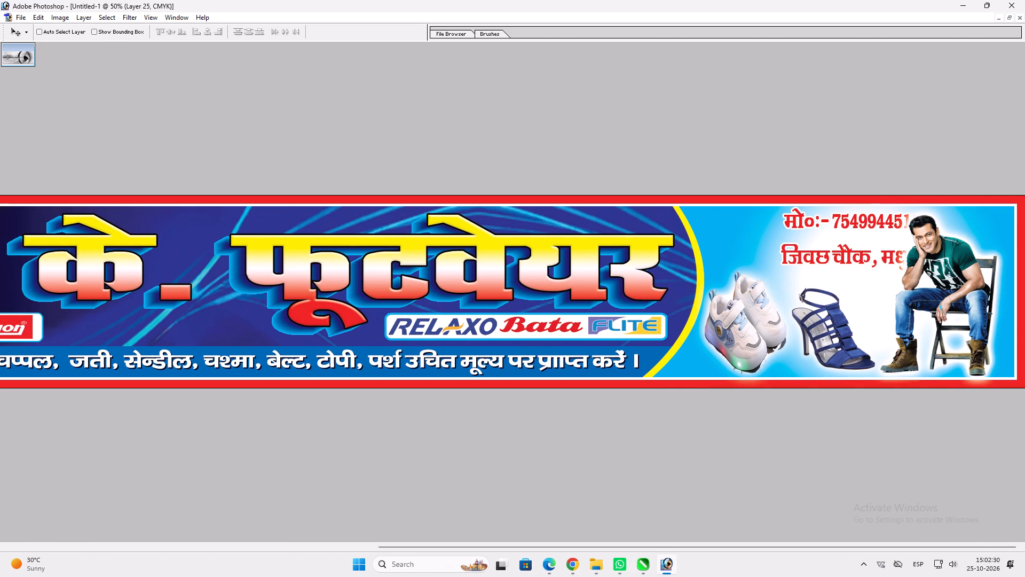
pyautogui.keyDown('ctrl'); pyautogui.click(812, 253); pyautogui.keyUp('ctrl')
pyautogui.moveTo(817, 252); pyautogui.dragTo(220, 341)
pyautogui.press('space')
pyautogui.press('space')
pyautogui.moveTo(236, 340); pyautogui.dragTo(533, 255)
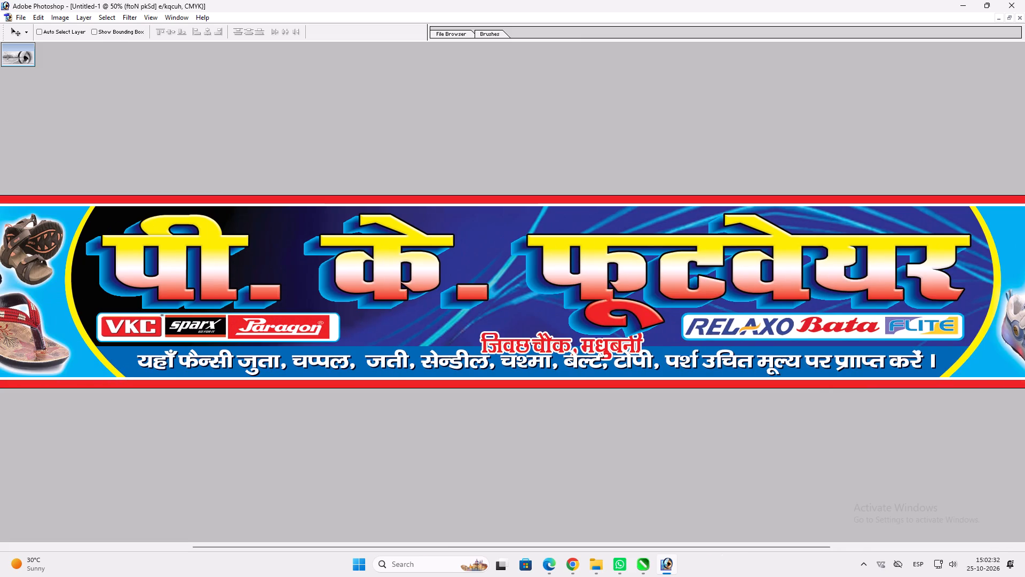
pyautogui.moveTo(542, 341); pyautogui.dragTo(421, 324)
# Widen the red address line to about 124% so it spans more of the gap between the two brand logo strips.
pyautogui.hotkey('ctrl', 't')
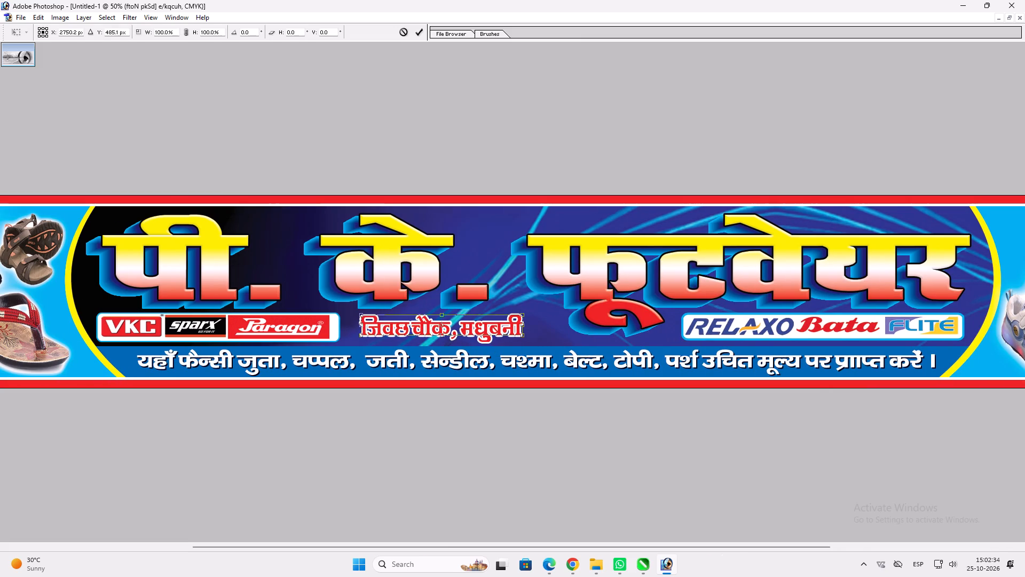
pyautogui.keyDown('shift'); pyautogui.moveTo(524, 322); pyautogui.dragTo(563, 315); pyautogui.keyUp('shift')
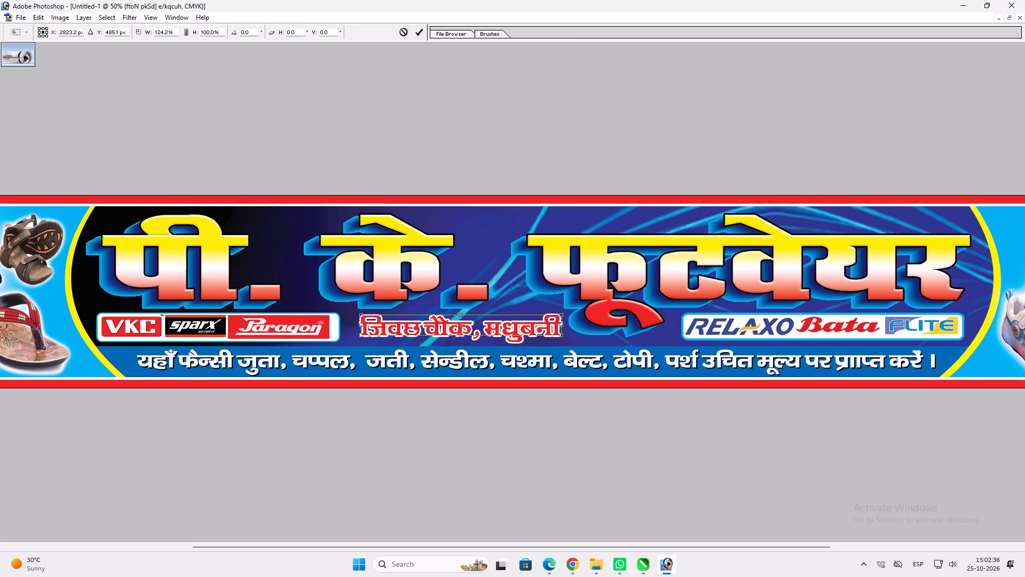
pyautogui.hotkey('shift', 'Return')
pyautogui.press('v')
pyautogui.hotkey('ctrl', 't')
pyautogui.keyDown('shift'); pyautogui.click(562, 338); pyautogui.keyUp('shift')
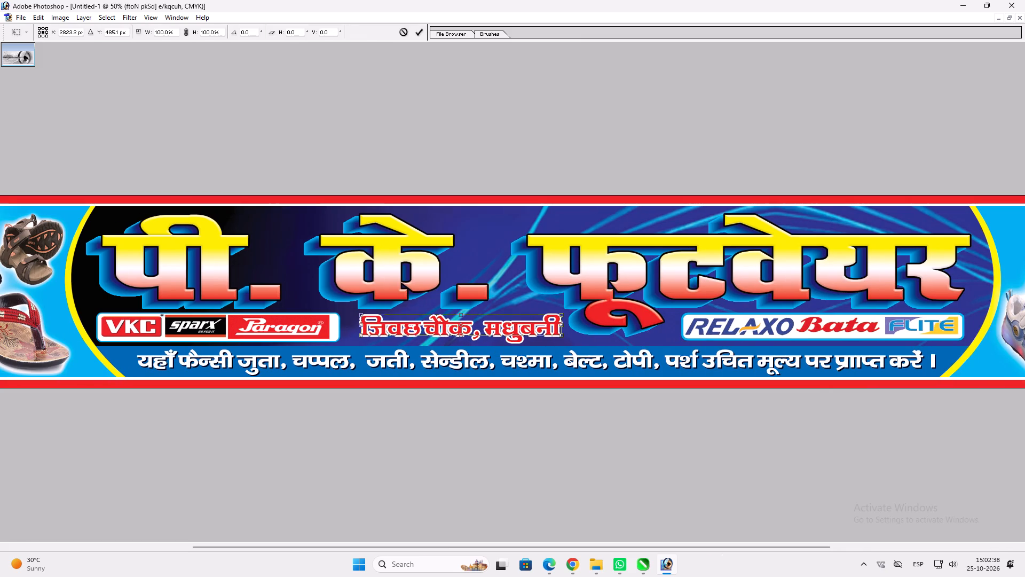
pyautogui.press('Return')
pyautogui.press('v')
# Reduce the height of the 3D shop name slightly above the logo strips.
pyautogui.press('space')
pyautogui.press('space')
pyautogui.press('space')
pyautogui.press('space')
pyautogui.press('space')
pyautogui.press('space')
pyautogui.press('space')
pyautogui.press('space')
pyautogui.press('space')
pyautogui.press('space')
pyautogui.press('space')
pyautogui.press('space')
pyautogui.press('space')
pyautogui.press('space')
pyautogui.press('space')
pyautogui.press('space')
pyautogui.press('space')
pyautogui.press('space')
pyautogui.press('space')
pyautogui.moveTo(770, 291); pyautogui.dragTo(791, 294)
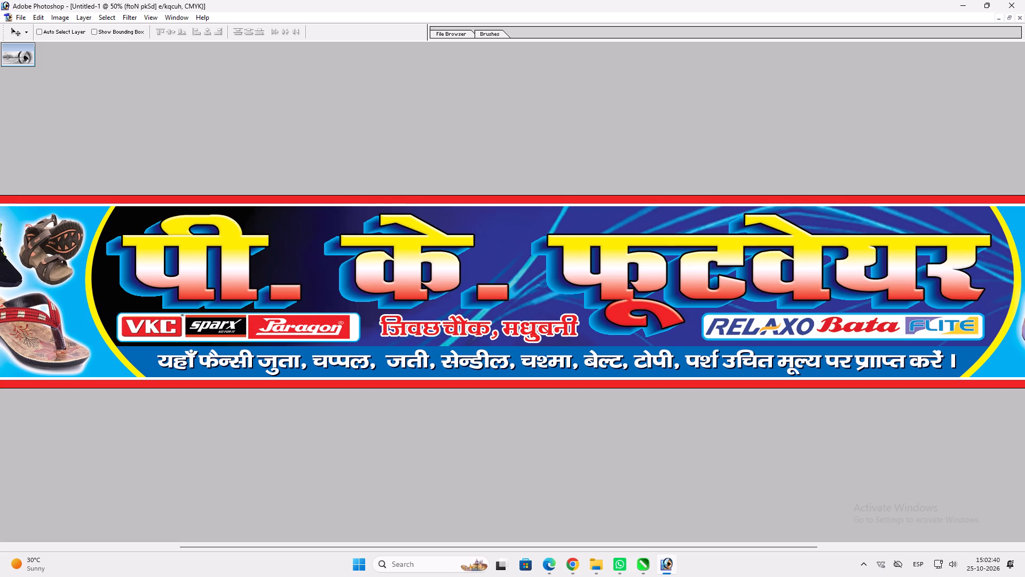
pyautogui.keyDown('ctrl'); pyautogui.click(398, 285); pyautogui.keyUp('ctrl')
pyautogui.hotkey('ctrl', 't')
pyautogui.keyDown('shift'); pyautogui.moveTo(428, 331); pyautogui.dragTo(431, 331); pyautogui.keyUp('shift')
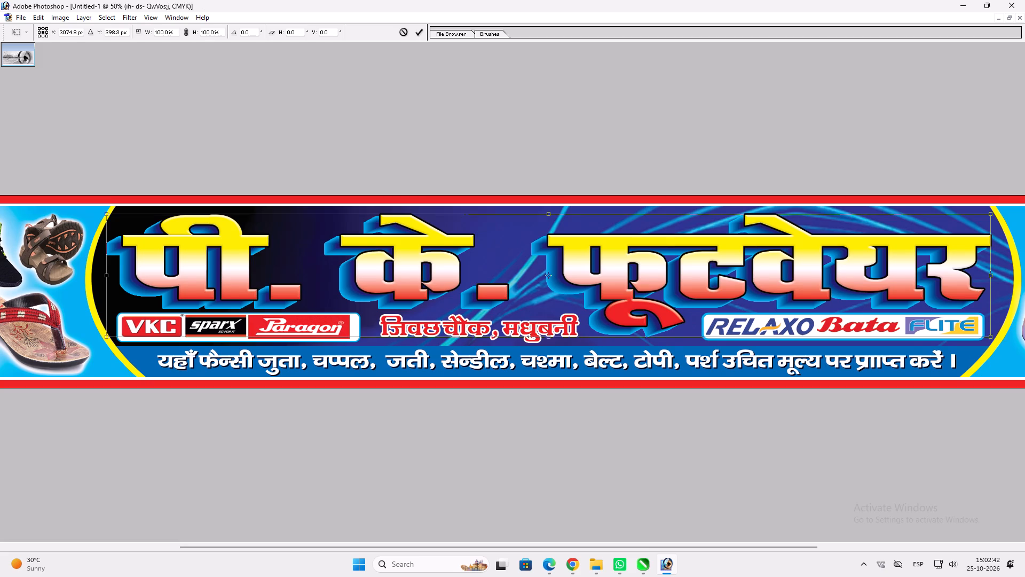
pyautogui.keyDown('shift'); pyautogui.moveTo(431, 331); pyautogui.dragTo(436, 329); pyautogui.keyUp('shift')
pyautogui.hotkey('shift', 'Return')
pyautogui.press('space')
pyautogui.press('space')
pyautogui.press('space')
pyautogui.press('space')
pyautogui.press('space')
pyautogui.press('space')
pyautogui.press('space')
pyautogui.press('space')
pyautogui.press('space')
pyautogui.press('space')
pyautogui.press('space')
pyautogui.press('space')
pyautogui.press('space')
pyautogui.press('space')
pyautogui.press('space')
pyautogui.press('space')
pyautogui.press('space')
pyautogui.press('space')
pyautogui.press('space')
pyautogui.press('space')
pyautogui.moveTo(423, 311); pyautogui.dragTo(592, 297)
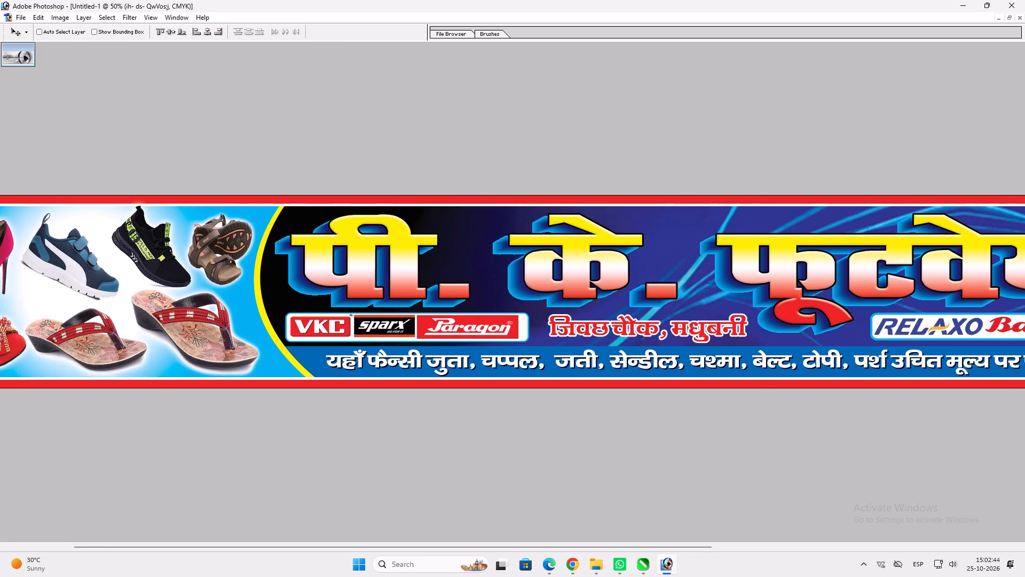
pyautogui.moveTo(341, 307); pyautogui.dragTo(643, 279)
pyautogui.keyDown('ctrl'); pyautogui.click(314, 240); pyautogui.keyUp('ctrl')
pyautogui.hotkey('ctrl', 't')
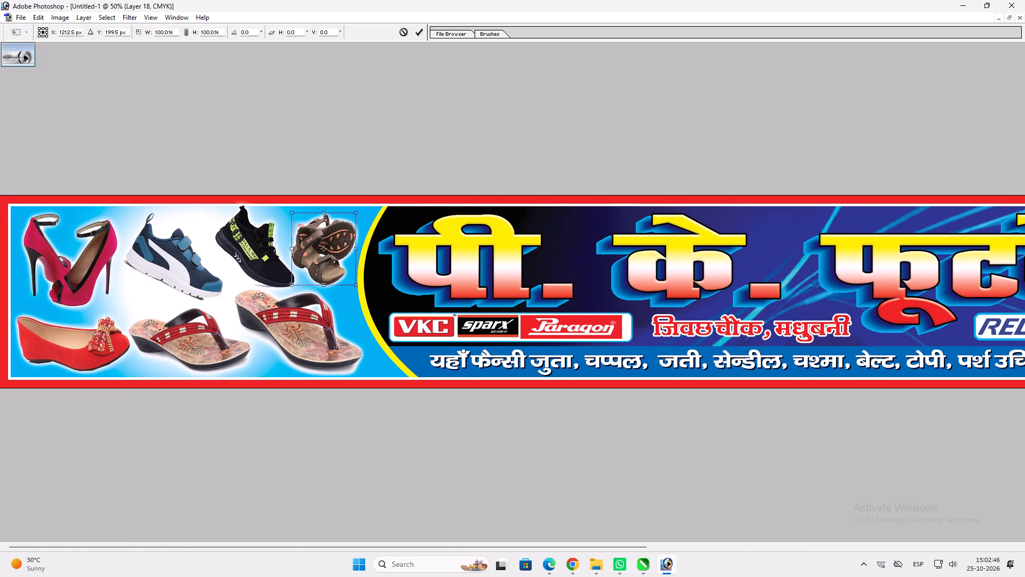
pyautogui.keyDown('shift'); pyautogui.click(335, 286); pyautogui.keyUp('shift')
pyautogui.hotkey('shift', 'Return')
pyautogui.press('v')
# Move the red mobile number line clear of the seated man, above the white shoes and blue sandal, and enlarge it proportionally.
pyautogui.press('space')
pyautogui.press('space')
pyautogui.press('space')
pyautogui.press('space')
pyautogui.press('space')
pyautogui.press('space')
pyautogui.press('space')
pyautogui.press('space')
pyautogui.press('space')
pyautogui.press('space')
pyautogui.press('space')
pyautogui.press('space')
pyautogui.press('space')
pyautogui.press('space')
pyautogui.press('space')
pyautogui.press('space')
pyautogui.press('space')
pyautogui.press('space')
pyautogui.press('space')
pyautogui.press('space')
pyautogui.moveTo(423, 284); pyautogui.dragTo(303, 260)
pyautogui.moveTo(708, 296); pyautogui.dragTo(371, 274)
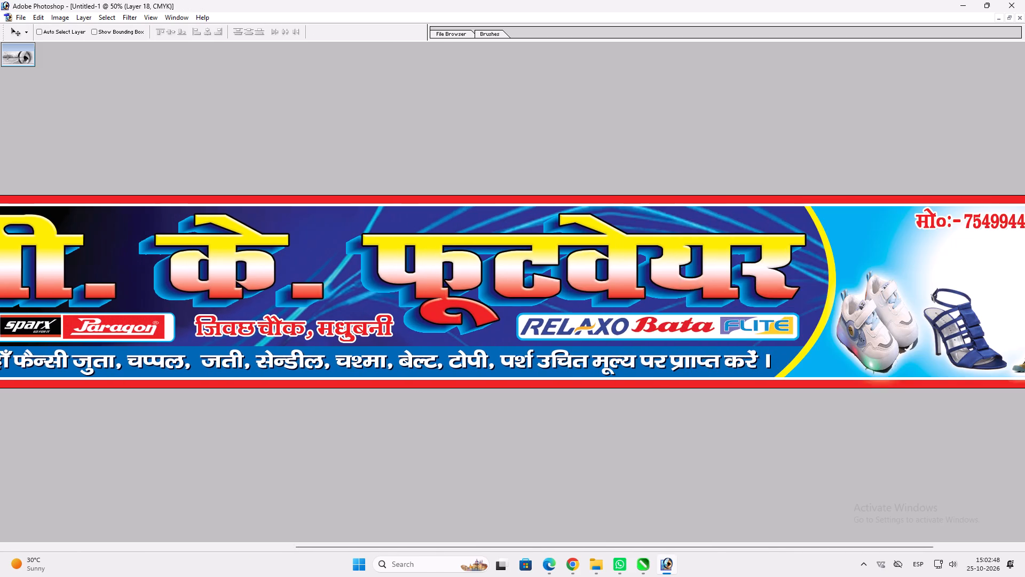
pyautogui.rightClick(467, 291)
pyautogui.click(486, 295)
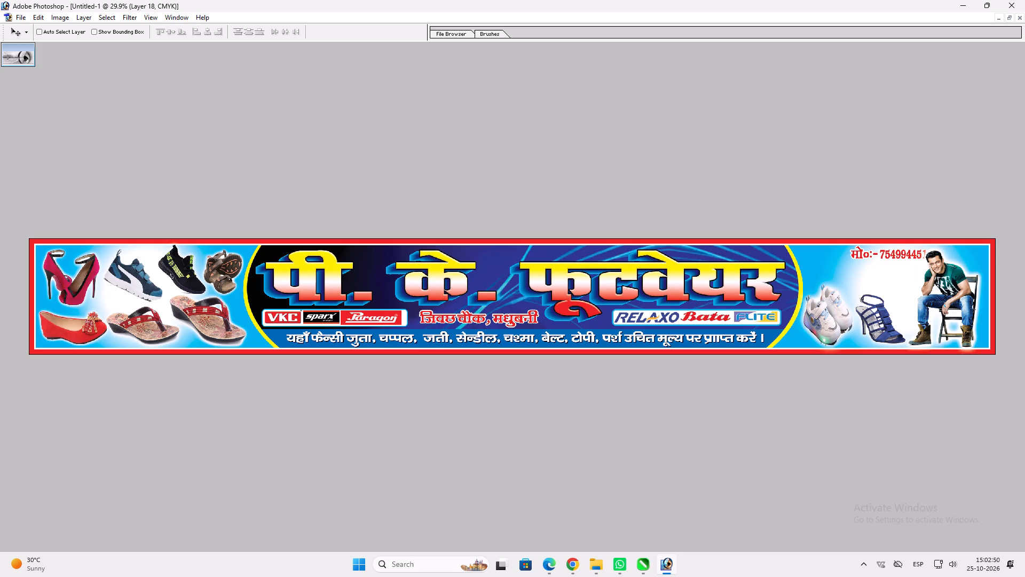
pyautogui.keyDown('ctrl'); pyautogui.click(884, 252); pyautogui.keyUp('ctrl')
pyautogui.moveTo(884, 252); pyautogui.dragTo(835, 252)
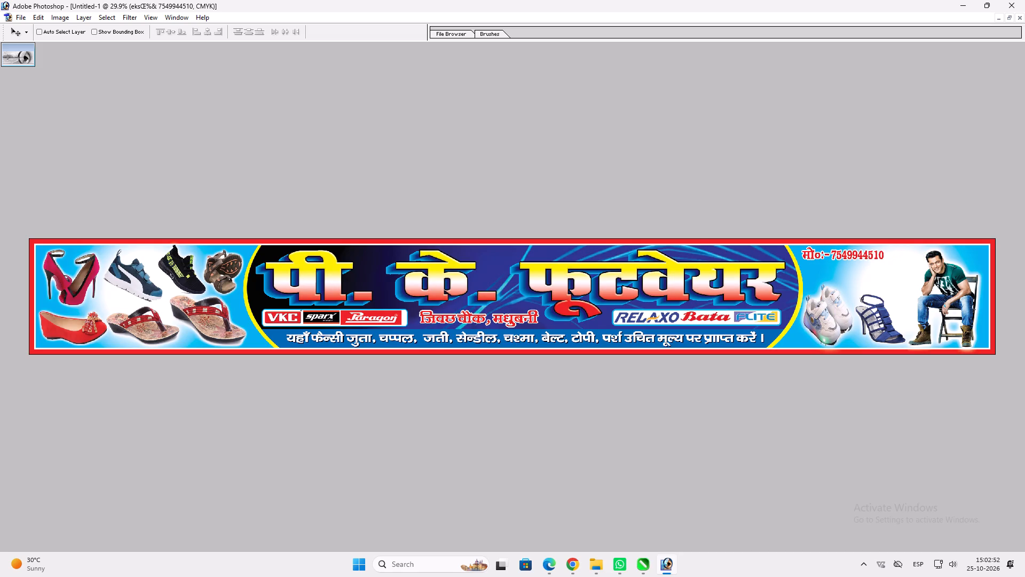
pyautogui.moveTo(835, 252); pyautogui.dragTo(834, 253)
pyautogui.hotkey('ctrl', 't')
pyautogui.keyDown('shift'); pyautogui.moveTo(883, 260); pyautogui.dragTo(908, 259); pyautogui.keyUp('shift')
pyautogui.keyDown('shift'); pyautogui.moveTo(909, 257); pyautogui.dragTo(911, 255); pyautogui.keyUp('shift')
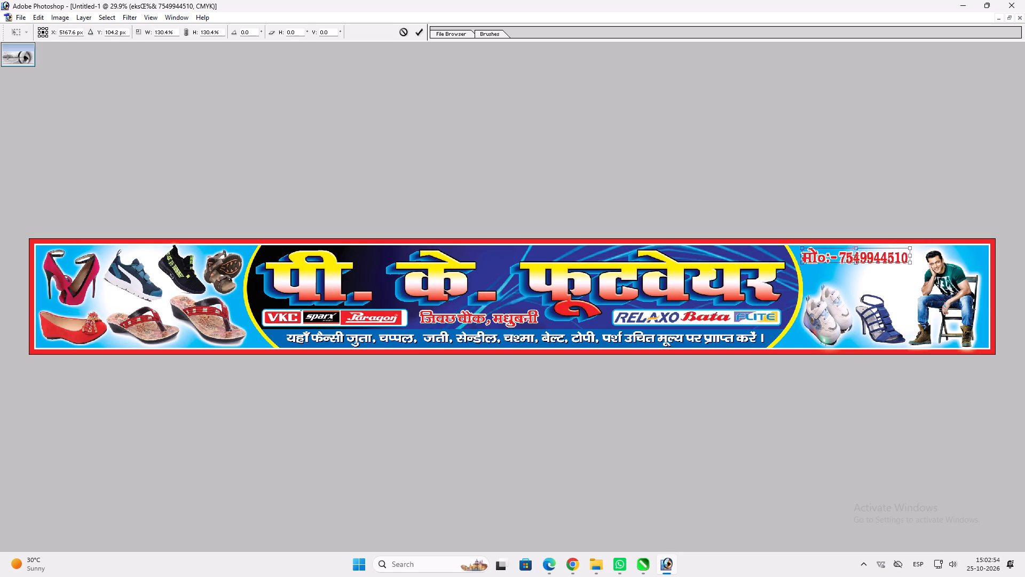
pyautogui.keyDown('shift'); pyautogui.moveTo(911, 255); pyautogui.dragTo(923, 251); pyautogui.keyUp('shift')
pyautogui.press('Return')
pyautogui.press('v')
# Narrow the red mobile number line slightly so it ends before the seated man's head.
pyautogui.hotkey('ctrl', '+')
pyautogui.hotkey('ctrl', '+')
pyautogui.press('space')
pyautogui.press('space')
pyautogui.press('space')
pyautogui.press('space')
pyautogui.press('space')
pyautogui.press('space')
pyautogui.press('space')
pyautogui.press('space')
pyautogui.press('space')
pyautogui.press('space')
pyautogui.press('space')
pyautogui.press('space')
pyautogui.press('space')
pyautogui.moveTo(728, 258); pyautogui.dragTo(427, 258)
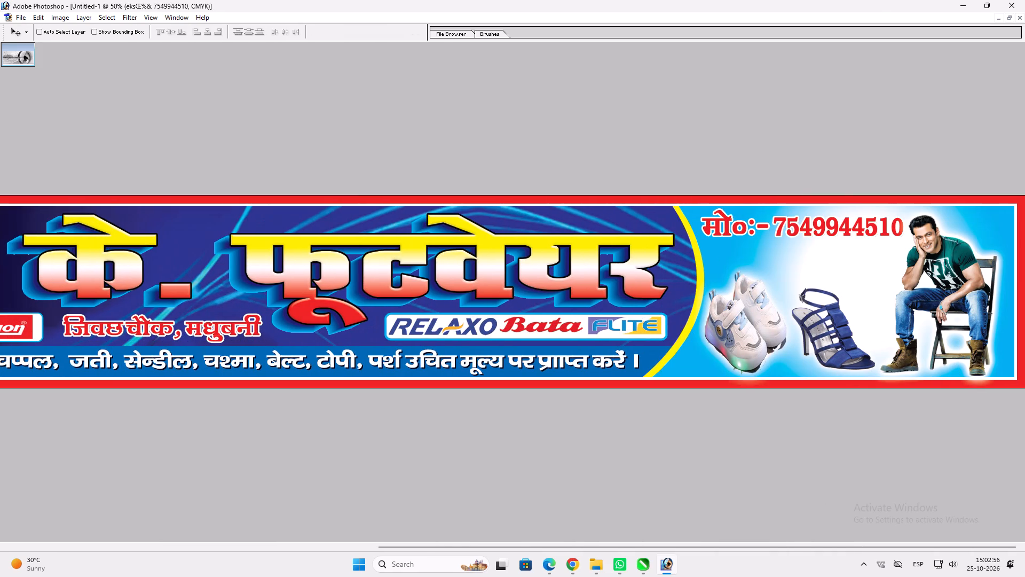
pyautogui.hotkey('ctrl', 't')
pyautogui.keyDown('shift'); pyautogui.moveTo(898, 236); pyautogui.dragTo(890, 233); pyautogui.keyUp('shift')
pyautogui.hotkey('shift', 'Return')
pyautogui.press('v')
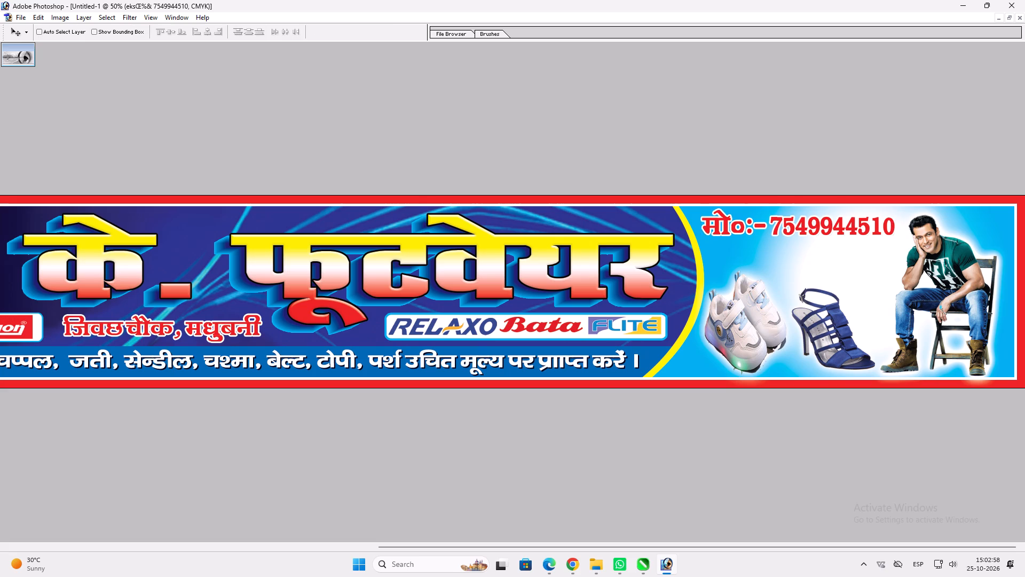
# Stretch the seated man slightly taller and wider, and shift him toward the banner's right-hand border.
pyautogui.keyDown('ctrl'); pyautogui.click(971, 260); pyautogui.keyUp('ctrl')
pyautogui.hotkey('ctrl', 't')
pyautogui.keyDown('shift'); pyautogui.moveTo(973, 214); pyautogui.dragTo(980, 212); pyautogui.keyUp('shift')
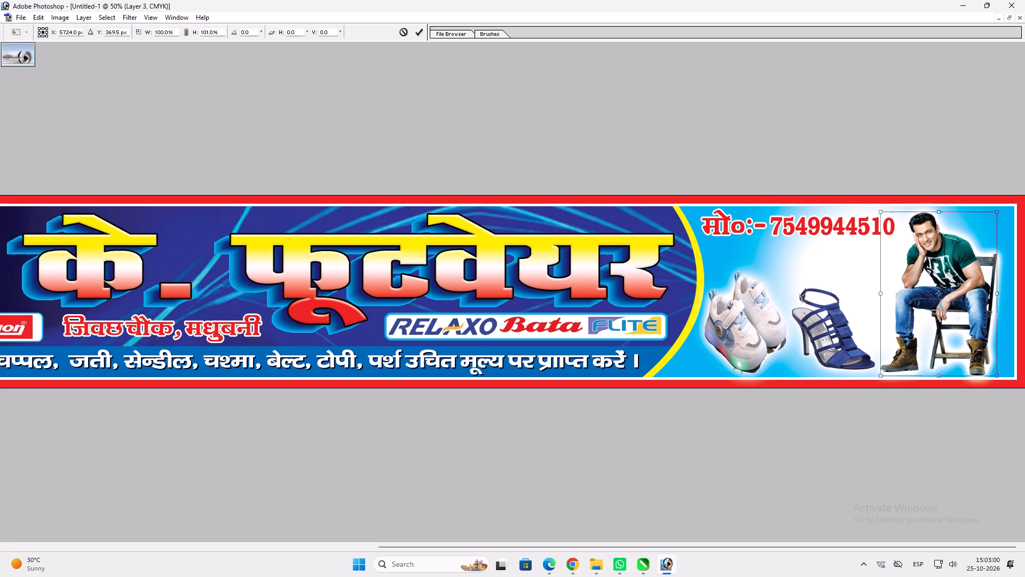
pyautogui.keyDown('shift'); pyautogui.moveTo(995, 229); pyautogui.dragTo(1006, 227); pyautogui.keyUp('shift')
pyautogui.hotkey('shift', 'Return')
pyautogui.press('v')
pyautogui.keyDown('shift'); pyautogui.moveTo(948, 261); pyautogui.dragTo(954, 261); pyautogui.keyUp('shift')
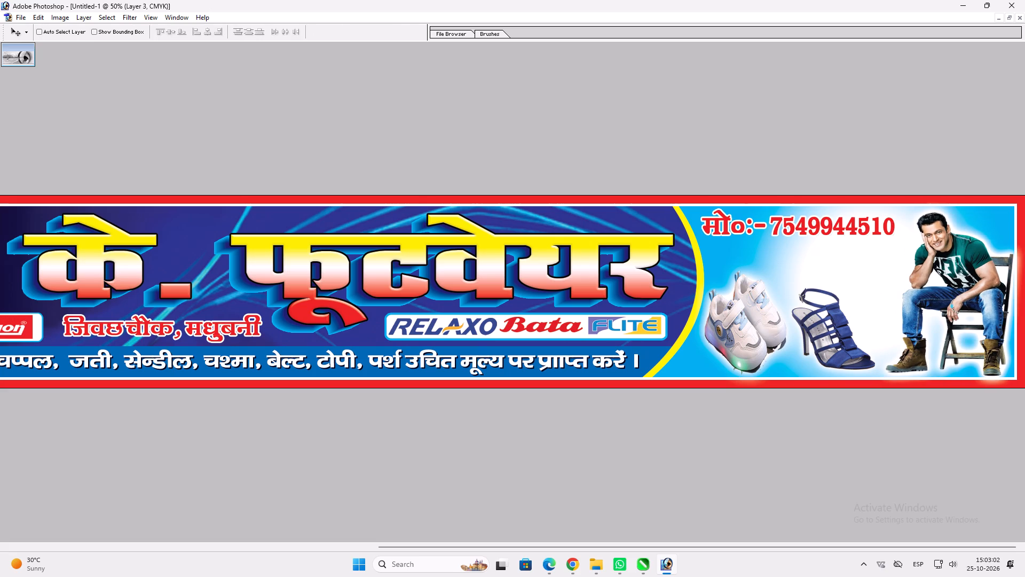
pyautogui.keyDown('shift'); pyautogui.moveTo(954, 261); pyautogui.dragTo(955, 261); pyautogui.keyUp('shift')
pyautogui.keyDown('ctrl'); pyautogui.click(1019, 320); pyautogui.keyUp('ctrl')
pyautogui.hotkey('ctrl', 'shift', '=')
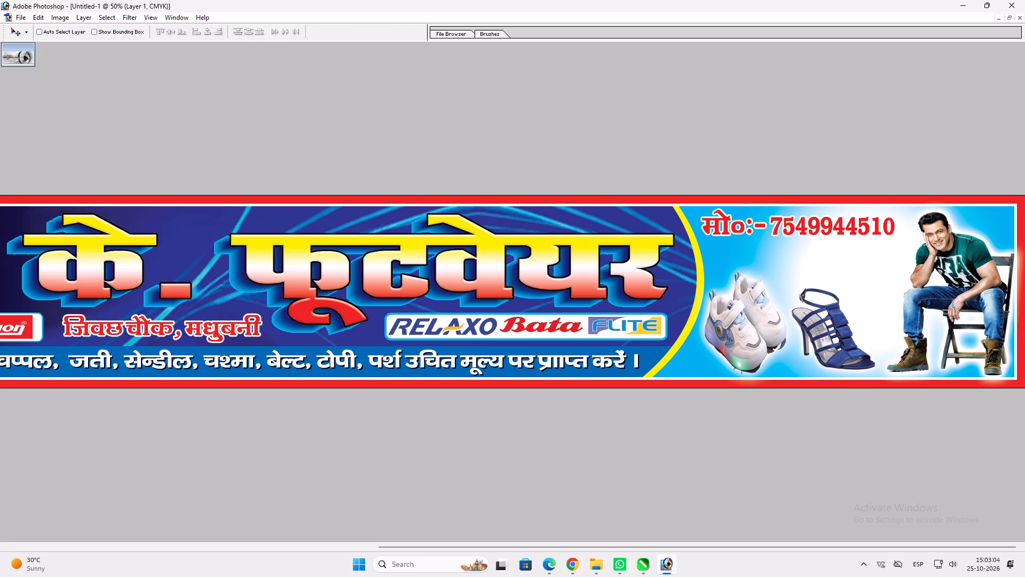
# Narrow the seated man from the side facing the blue sandal to free space beside the mobile number.
pyautogui.keyDown('ctrl'); pyautogui.click(962, 305); pyautogui.keyUp('ctrl')
pyautogui.hotkey('ctrl', 't')
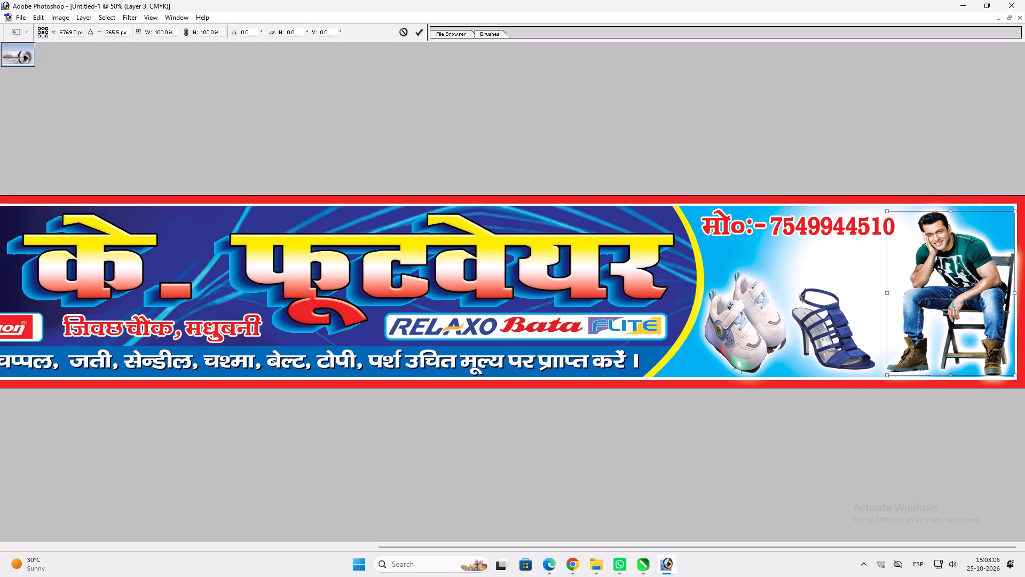
pyautogui.keyDown('shift'); pyautogui.moveTo(888, 241); pyautogui.dragTo(899, 238); pyautogui.keyUp('shift')
pyautogui.hotkey('shift', 'Return')
pyautogui.press('v')
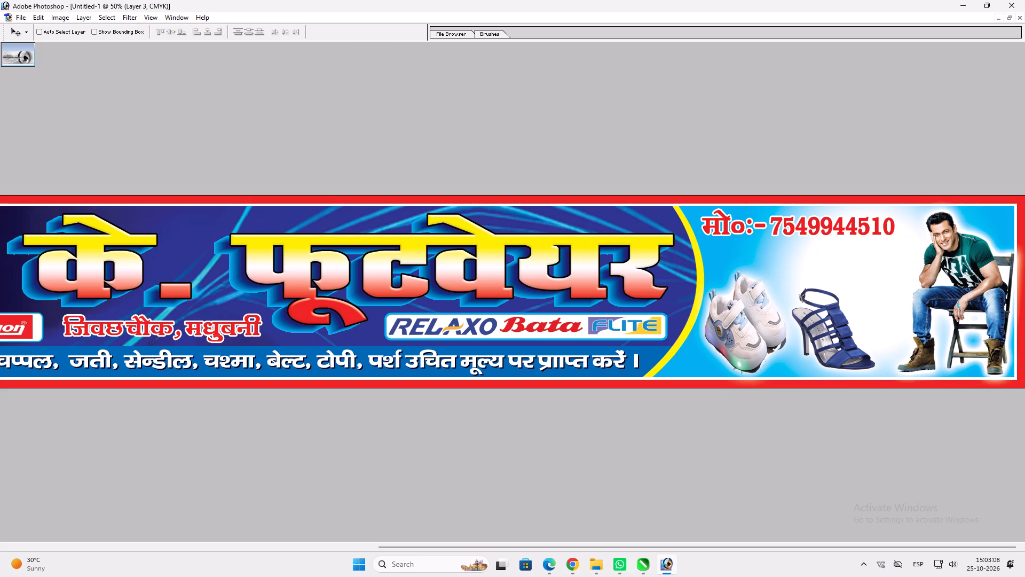
# Enlarge the red mobile number line proportionally to about 111.5%, extending it toward the seated man.
pyautogui.keyDown('ctrl'); pyautogui.click(878, 229); pyautogui.keyUp('ctrl')
pyautogui.hotkey('ctrl', 't')
pyautogui.keyDown('shift'); pyautogui.moveTo(894, 235); pyautogui.dragTo(916, 233); pyautogui.keyUp('shift')
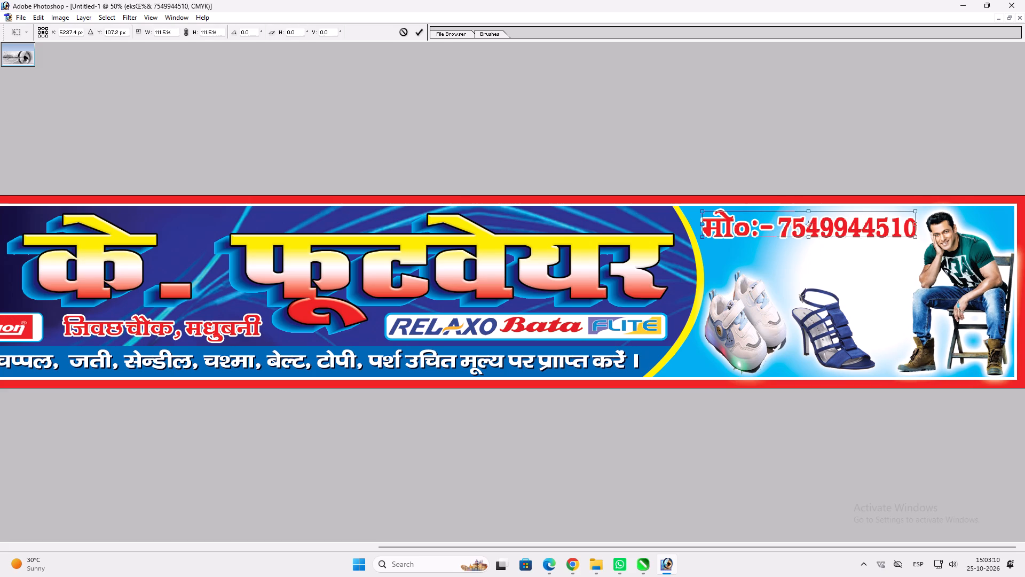
pyautogui.press('Return')
pyautogui.press('v')
# Move the blue high-heeled sandal up beside the seated man and flip it horizontally.
pyautogui.keyDown('ctrl'); pyautogui.click(835, 316); pyautogui.keyUp('ctrl')
pyautogui.moveTo(837, 316); pyautogui.dragTo(862, 290)
pyautogui.hotkey('ctrl', 't')
pyautogui.keyDown('ctrl'); pyautogui.rightClick(876, 300); pyautogui.keyUp('ctrl')
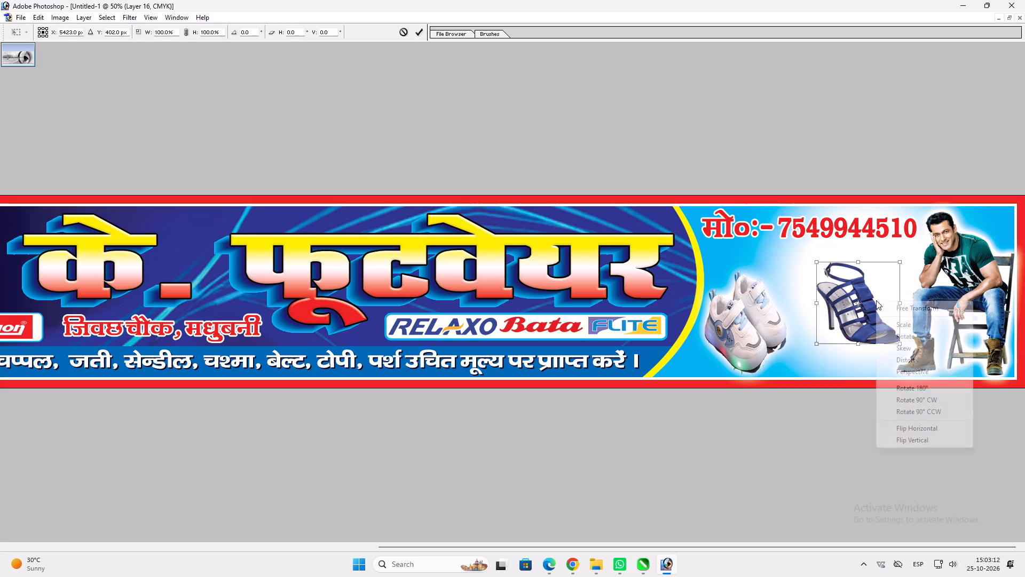
pyautogui.click(920, 423)
pyautogui.press('Return')
pyautogui.press('v')
# Enlarge the flipped blue sandal in width and height to fill the space below the mobile number.
pyautogui.hotkey('ctrl', 't')
pyautogui.keyDown('shift'); pyautogui.moveTo(898, 343); pyautogui.dragTo(902, 342); pyautogui.keyUp('shift')
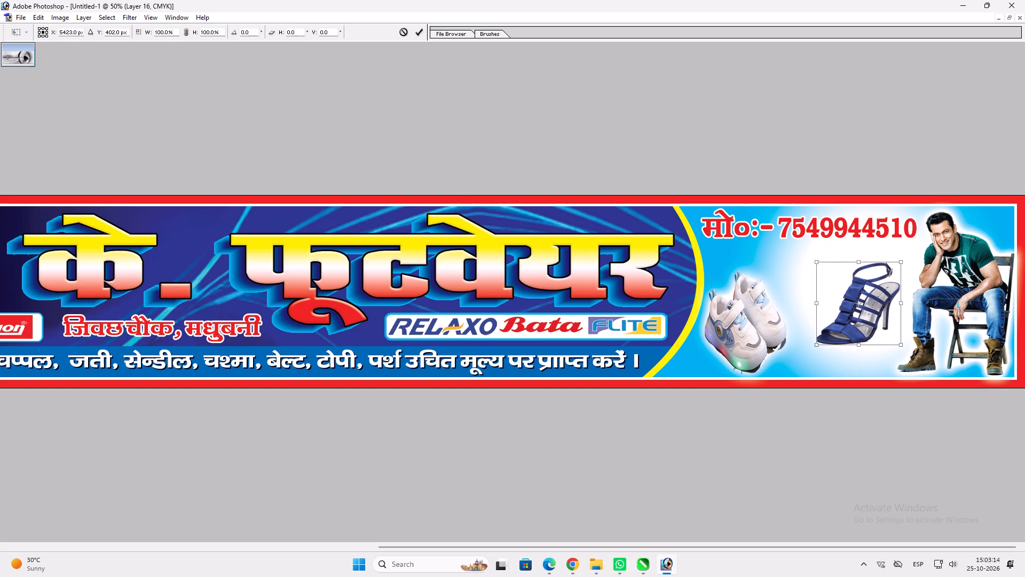
pyautogui.keyDown('shift'); pyautogui.moveTo(902, 342); pyautogui.dragTo(908, 342); pyautogui.keyUp('shift')
pyautogui.keyDown('shift'); pyautogui.moveTo(893, 345); pyautogui.dragTo(889, 363); pyautogui.keyUp('shift')
pyautogui.keyDown('shift'); pyautogui.moveTo(906, 259); pyautogui.dragTo(910, 248); pyautogui.keyUp('shift')
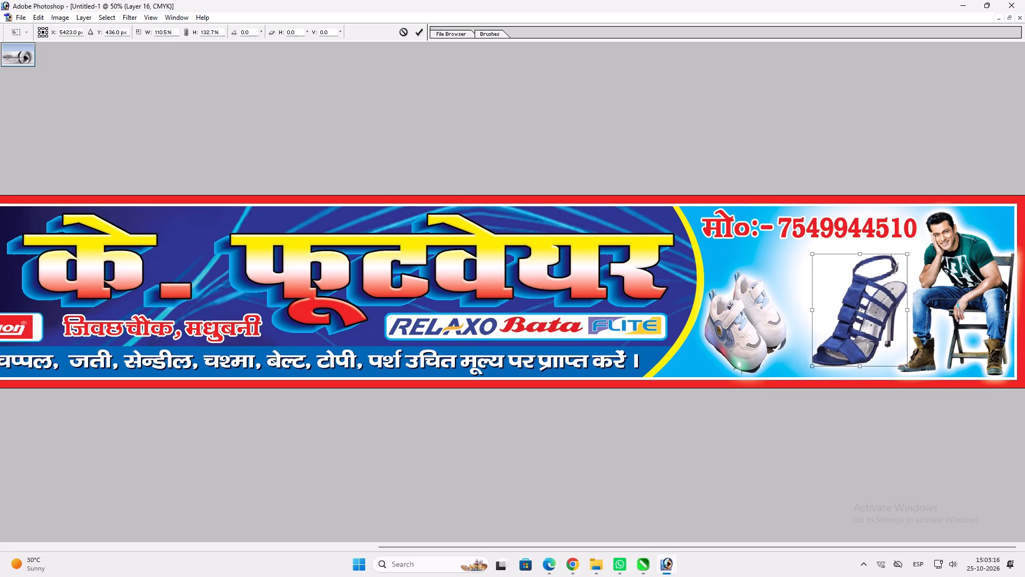
pyautogui.keyDown('shift'); pyautogui.moveTo(910, 248); pyautogui.dragTo(914, 244); pyautogui.keyUp('shift')
pyautogui.hotkey('shift', 'Return')
pyautogui.press('v')
# Duplicate the blue sandal, scale the copy down, and place it lower in front of the original, toward the white shoes.
pyautogui.click(873, 250)
pyautogui.keyDown('alt'); pyautogui.moveTo(879, 291); pyautogui.dragTo(846, 297); pyautogui.keyUp('alt')
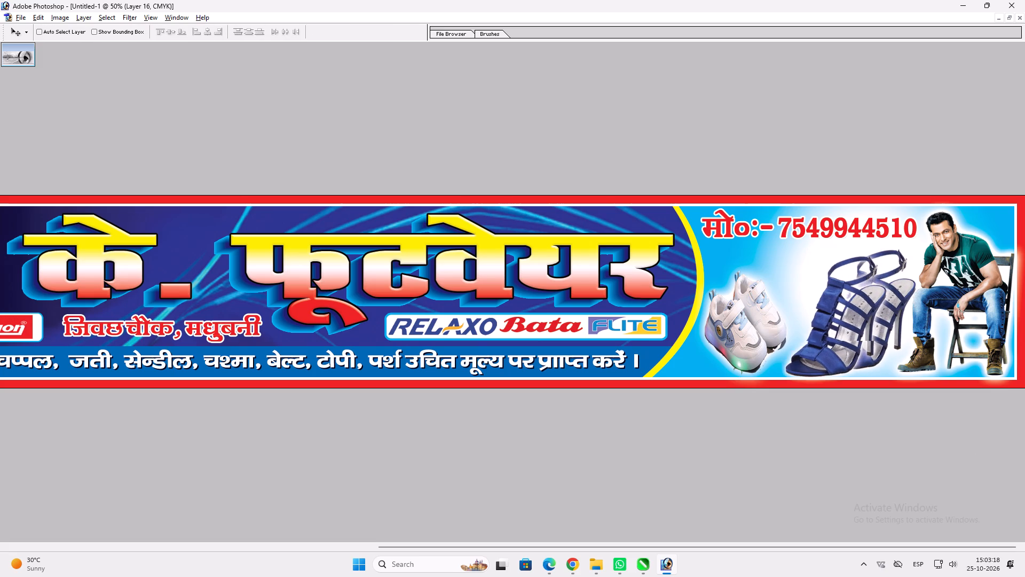
pyautogui.keyDown('alt'); pyautogui.moveTo(846, 297); pyautogui.dragTo(844, 297); pyautogui.keyUp('alt')
pyautogui.hotkey('ctrl', 't')
pyautogui.keyDown('shift'); pyautogui.moveTo(879, 253); pyautogui.dragTo(860, 262); pyautogui.keyUp('shift')
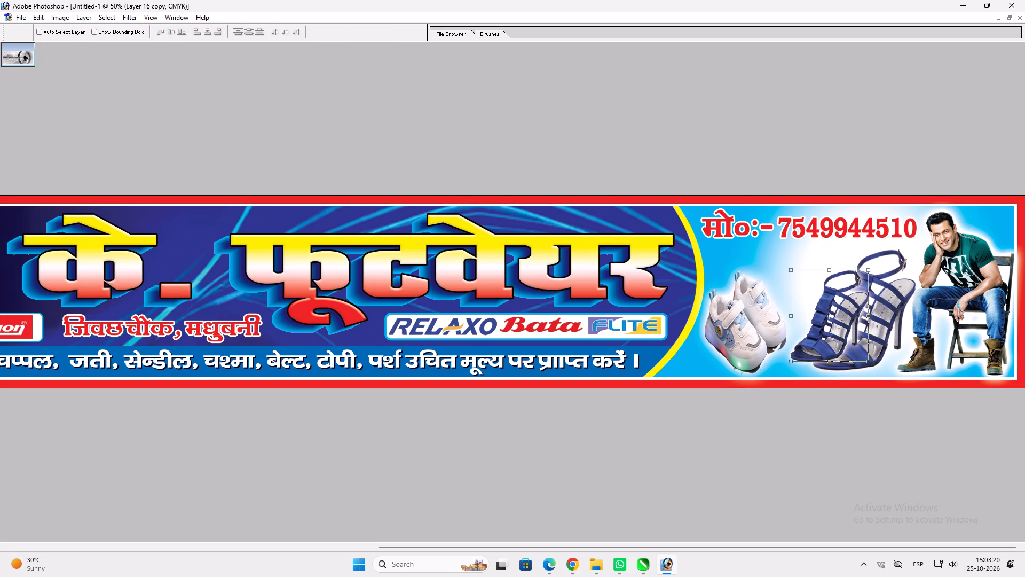
pyautogui.press('Return')
pyautogui.press('v')
pyautogui.moveTo(851, 283); pyautogui.dragTo(847, 295)
# Flip the white light-up shoes horizontally and shift them slightly away from the blue sandals, toward the yellow curve.
pyautogui.keyDown('ctrl'); pyautogui.click(765, 310); pyautogui.keyUp('ctrl')
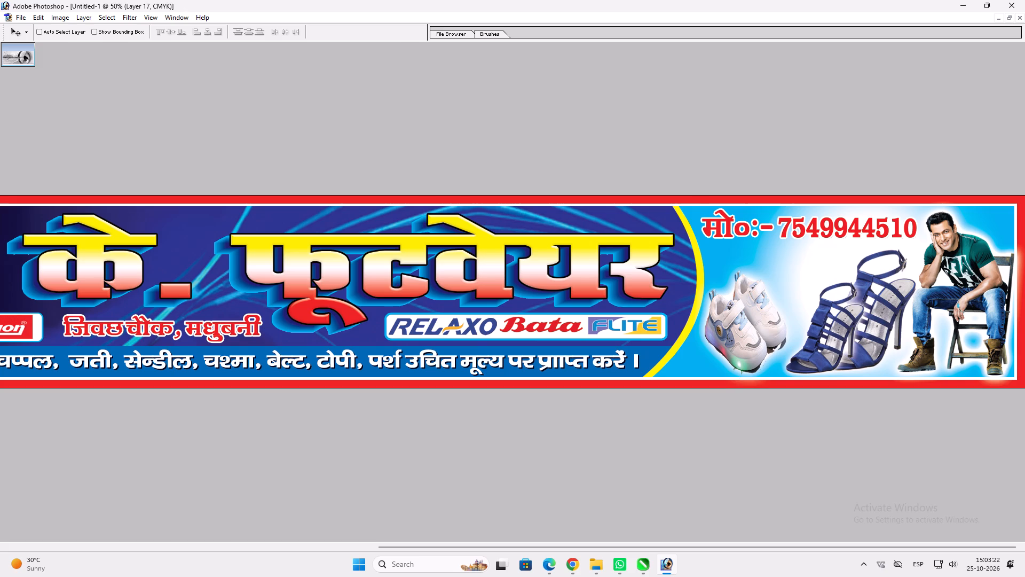
pyautogui.hotkey('ctrl', 't')
pyautogui.press('Return')
pyautogui.hotkey('ctrl', 't')
pyautogui.keyDown('ctrl'); pyautogui.rightClick(760, 283); pyautogui.keyUp('ctrl')
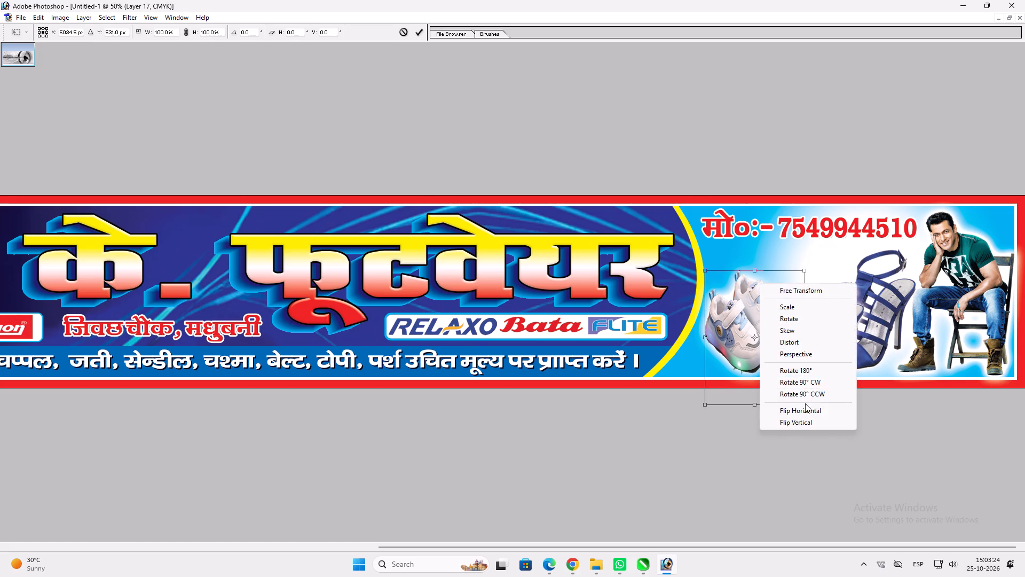
pyautogui.click(805, 404)
pyautogui.press('Return')
pyautogui.rightClick(755, 341)
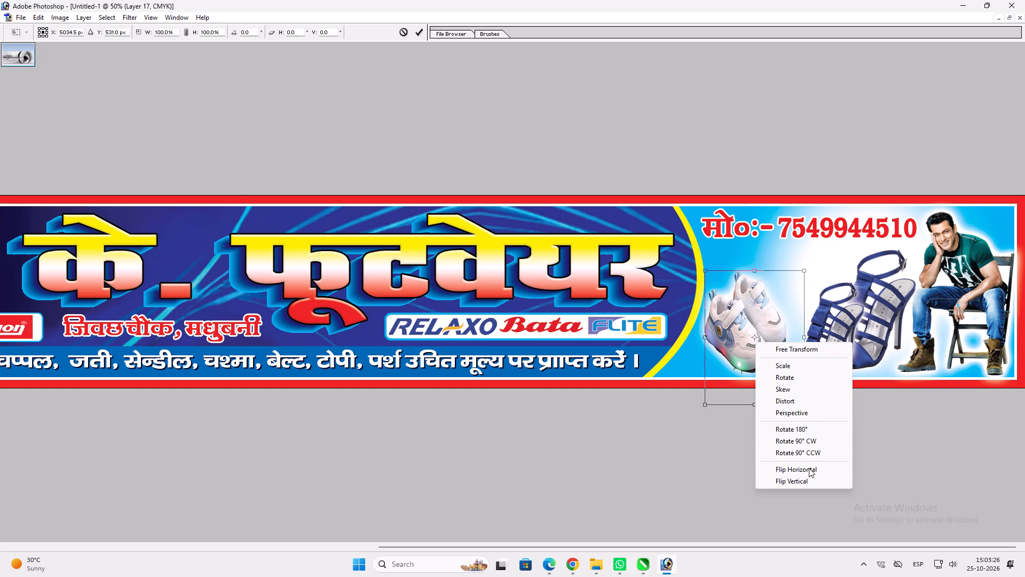
pyautogui.click(808, 463)
pyautogui.press('Return')
pyautogui.rightClick(753, 316)
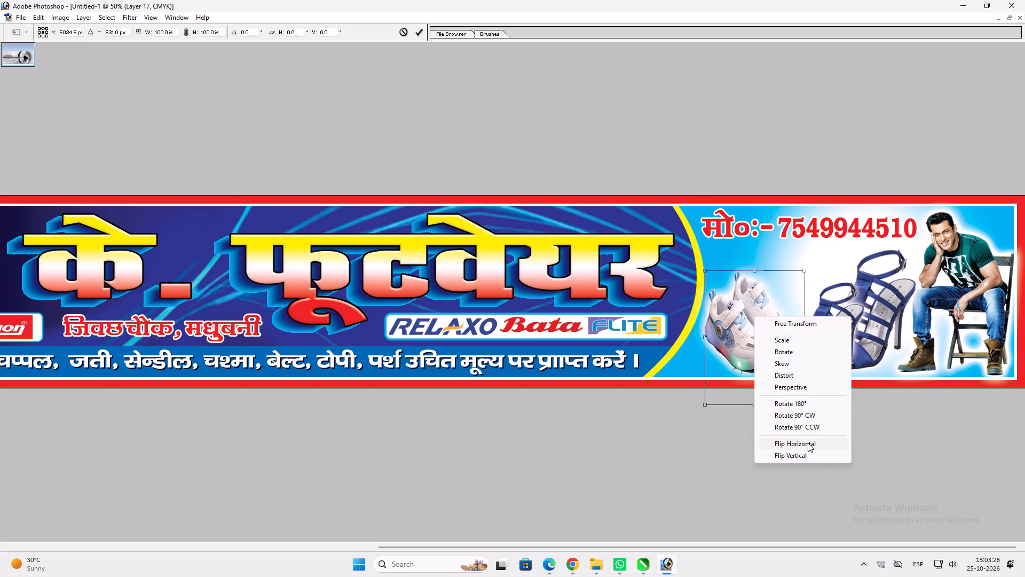
pyautogui.click(808, 443)
pyautogui.press('Return')
pyautogui.moveTo(760, 354); pyautogui.dragTo(744, 352)
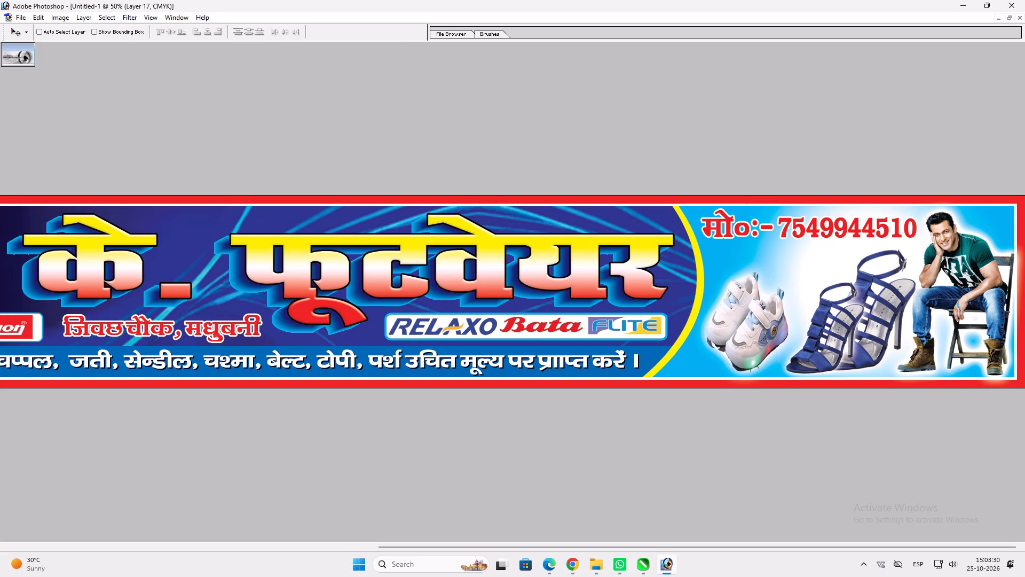
# Enlarge the flipped white shoes in height and width, and nudge them up toward the mobile number.
pyautogui.hotkey('ctrl', 't')
pyautogui.keyDown('shift'); pyautogui.moveTo(769, 270); pyautogui.dragTo(772, 253); pyautogui.keyUp('shift')
pyautogui.keyDown('shift'); pyautogui.moveTo(787, 272); pyautogui.dragTo(799, 270); pyautogui.keyUp('shift')
pyautogui.hotkey('shift', 'Return')
pyautogui.press('v')
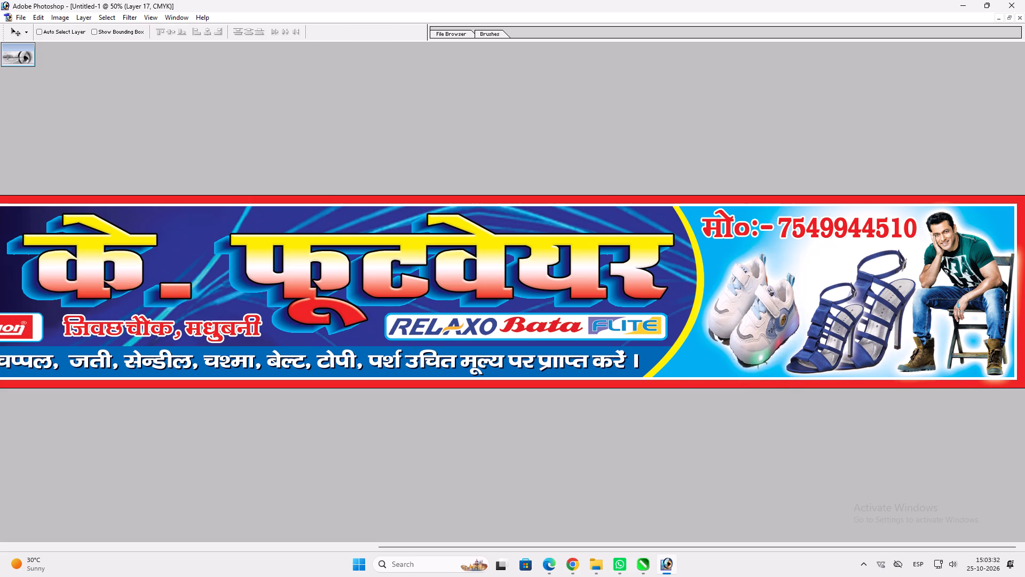
pyautogui.moveTo(785, 270); pyautogui.dragTo(790, 262)
# Start a screen capture with the whole banner in view.
pyautogui.press('space')
pyautogui.press('space')
pyautogui.press('space')
pyautogui.press('space')
pyautogui.press('space')
pyautogui.press('space')
pyautogui.press('space')
pyautogui.press('space')
pyautogui.press('space')
pyautogui.press('space')
pyautogui.press('space')
pyautogui.rightClick(787, 293)
pyautogui.moveTo(800, 298); pyautogui.dragTo(806, 301)
pyautogui.press('v')
pyautogui.press('v')
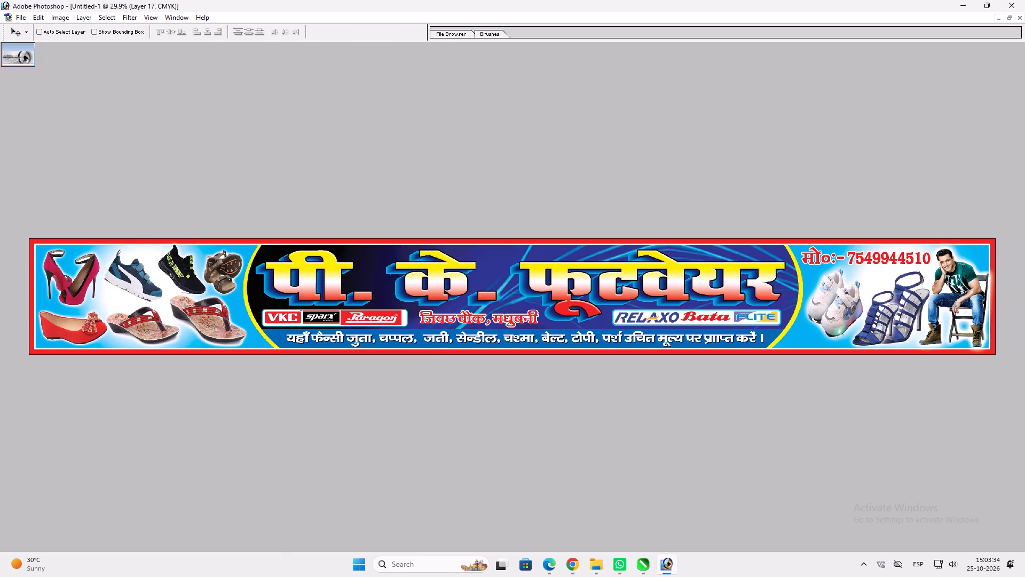
pyautogui.press('Print')
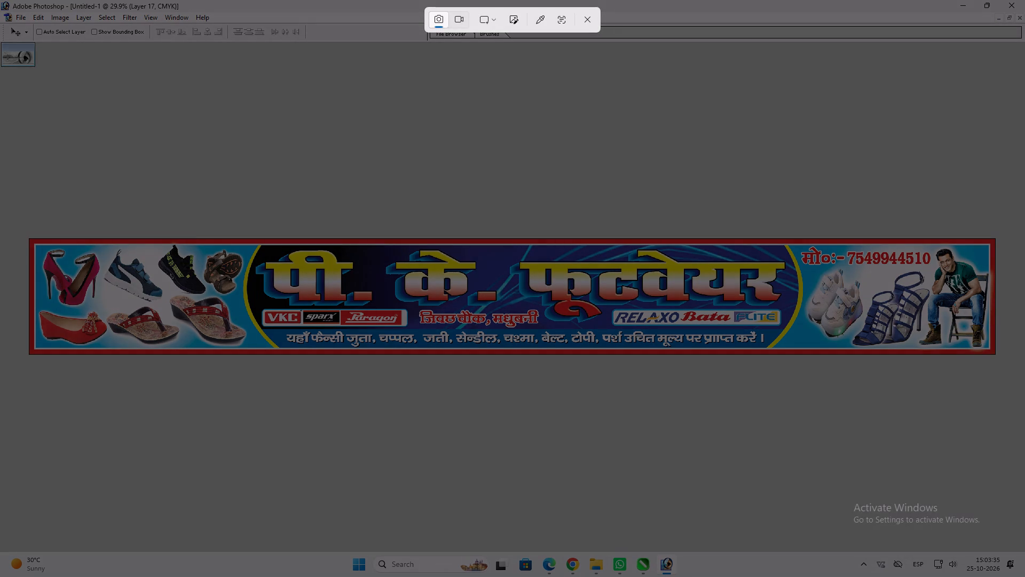
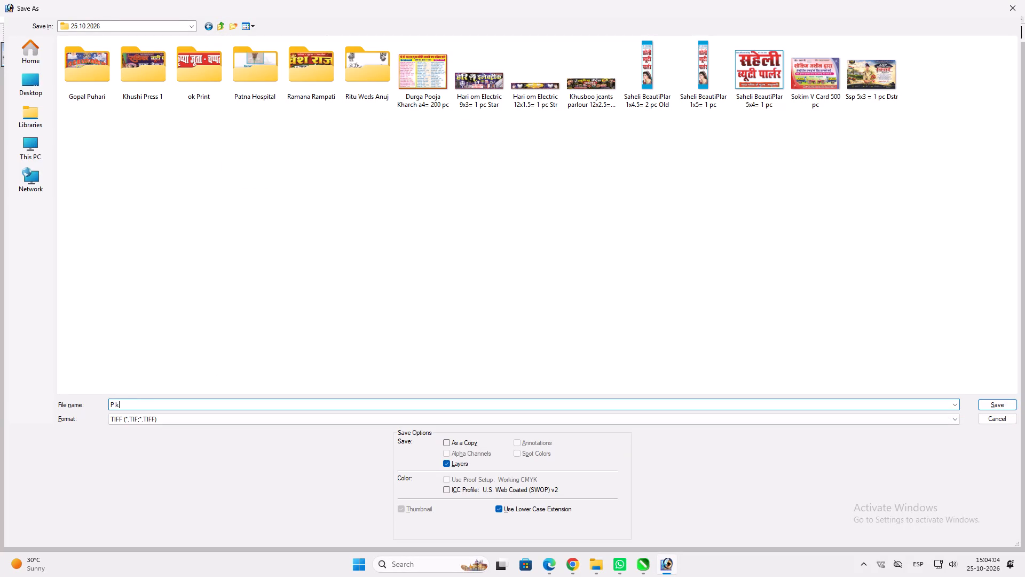
# Name the banner's TIFF file with the shop name P.k Footware, size 7x1, and the suffix 1 pc DStr.
pyautogui.press('space')
pyautogui.write('Foo')
pyautogui.write('ot')
pyautogui.press('BackSpace')
pyautogui.press('BackSpace')
pyautogui.write('tware')
pyautogui.press('space')
pyautogui.press('x')
pyautogui.press('BackSpace')
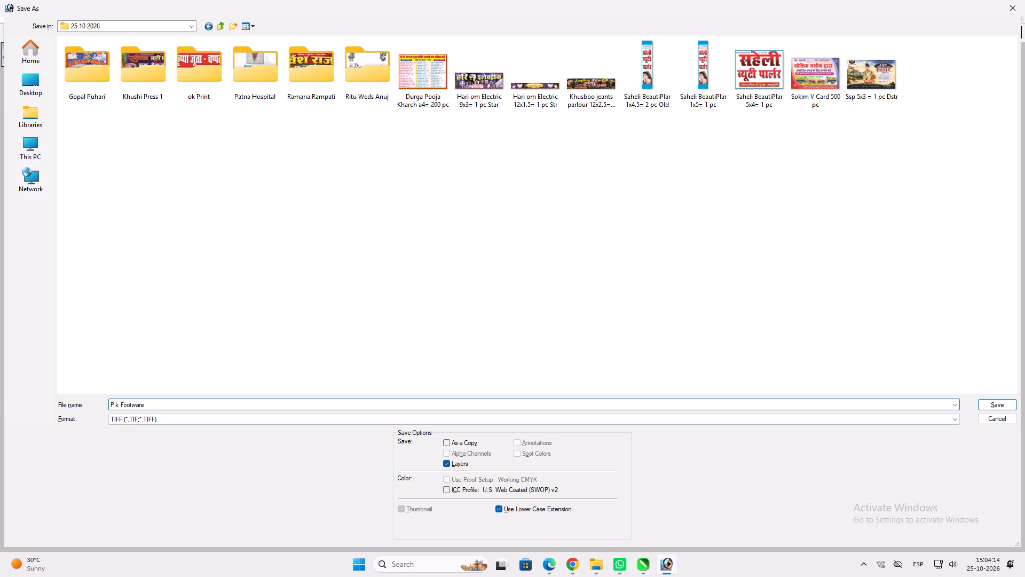
pyautogui.write('7x1')
pyautogui.write('¿ 1 pc DSy')
pyautogui.press('BackSpace')
pyautogui.write('tr')
pyautogui.press('space')
# Using the English (United States) keyboard layout, correct the file name to "P.k Footware 7x1= 1 pc DStr", save the TIFF, and close the banner.
pyautogui.click(914, 563)
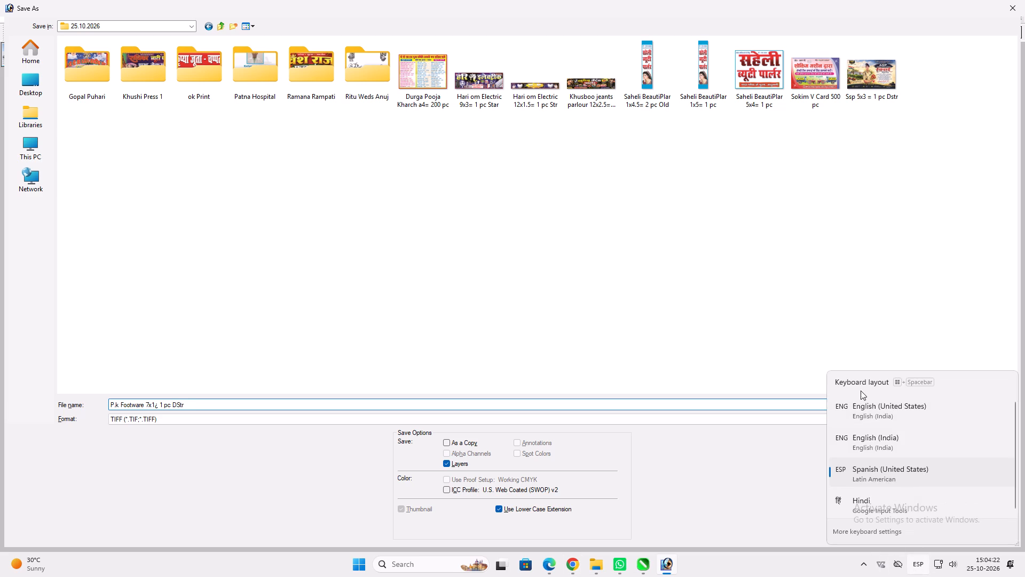
pyautogui.click(866, 397)
pyautogui.click(156, 403)
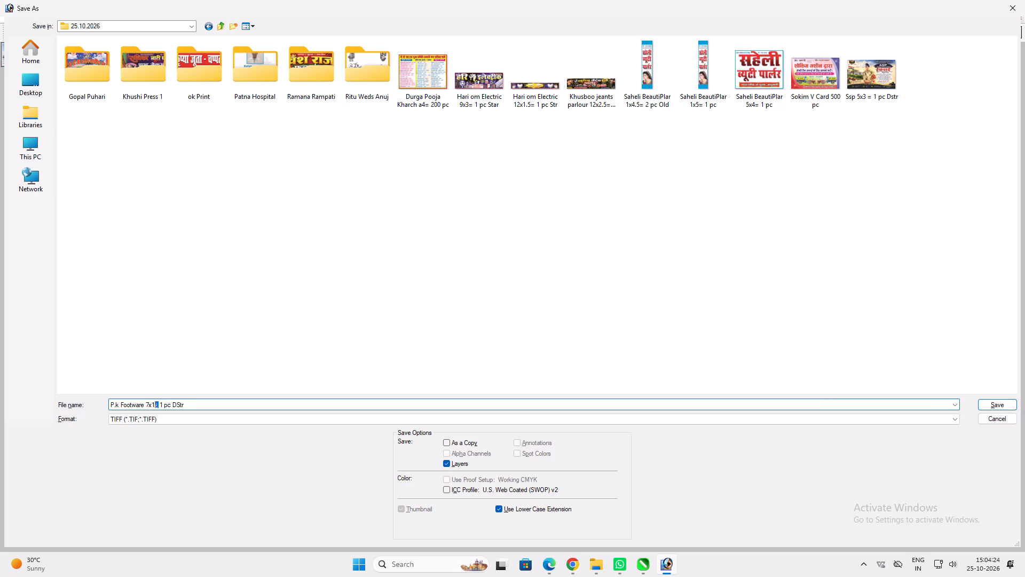
pyautogui.press('=')
pyautogui.click(208, 404)
pyautogui.press('Return')
pyautogui.press('Return')
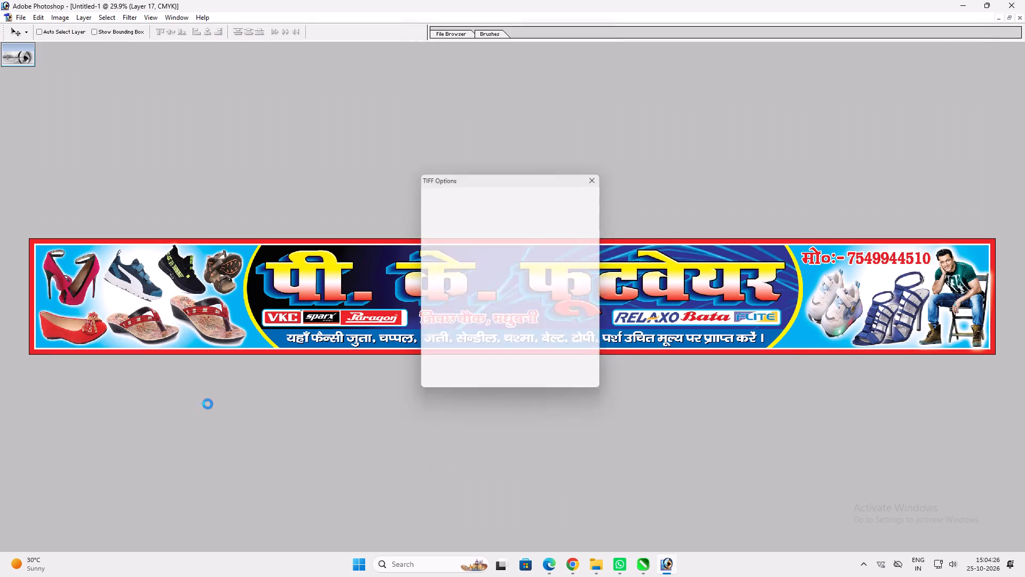
pyautogui.press('Return')
pyautogui.hotkey('ctrl', 'w')
pyautogui.hotkey('ctrl', 'w')
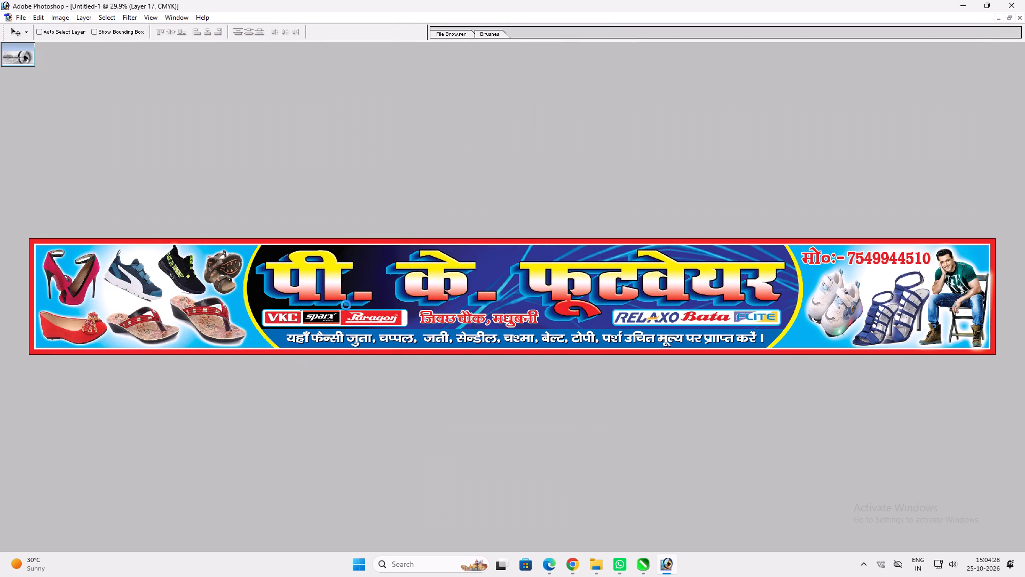
# Delete the file "Ssp 5x3 = 1 pc Dstr copy" from the 25.10.2026 folder.
pyautogui.doubleClick(396, 300)
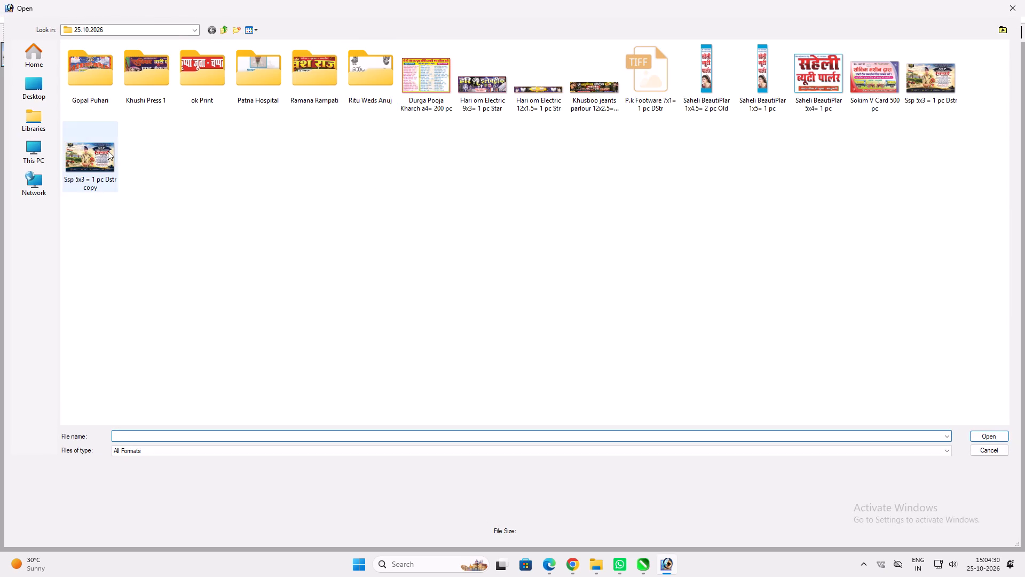
pyautogui.click(108, 151)
pyautogui.press('Delete')
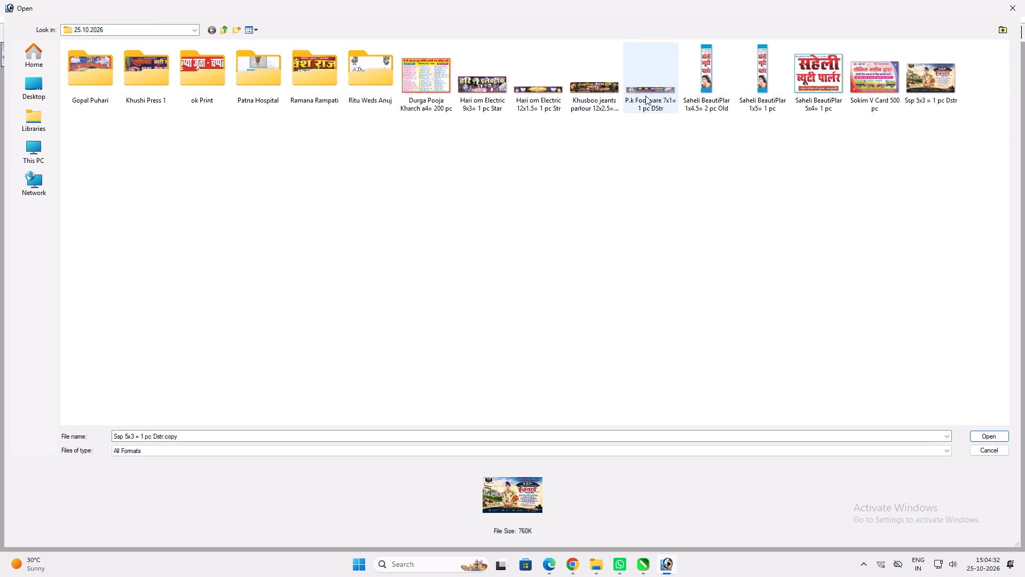
# Copy the Hari om Electric 9x3 and 12x1.5 files from 25.10.2026 into october's FINAL PRINT folder, and return to october.
pyautogui.click(472, 95)
pyautogui.moveTo(549, 143); pyautogui.dragTo(481, 83)
pyautogui.hotkey('ctrl', 'c')
pyautogui.hotkey('ctrl', 'c')
pyautogui.hotkey('ctrl', 'c')
pyautogui.hotkey('ctrl', 'c')
pyautogui.hotkey('ctrl', 'c')
pyautogui.click(226, 32)
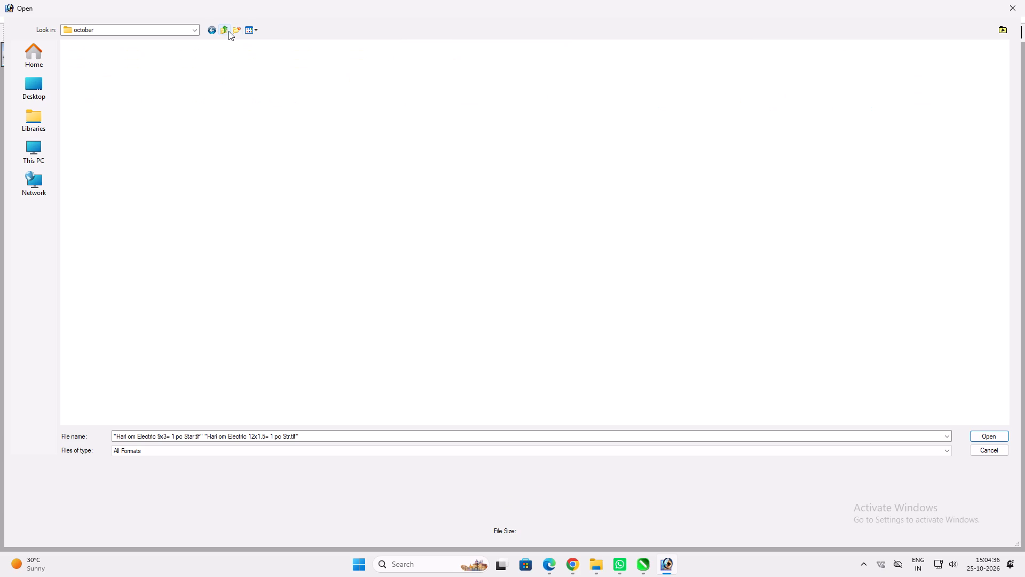
pyautogui.tripleClick(539, 155)
pyautogui.hotkey('ctrl', 'v')
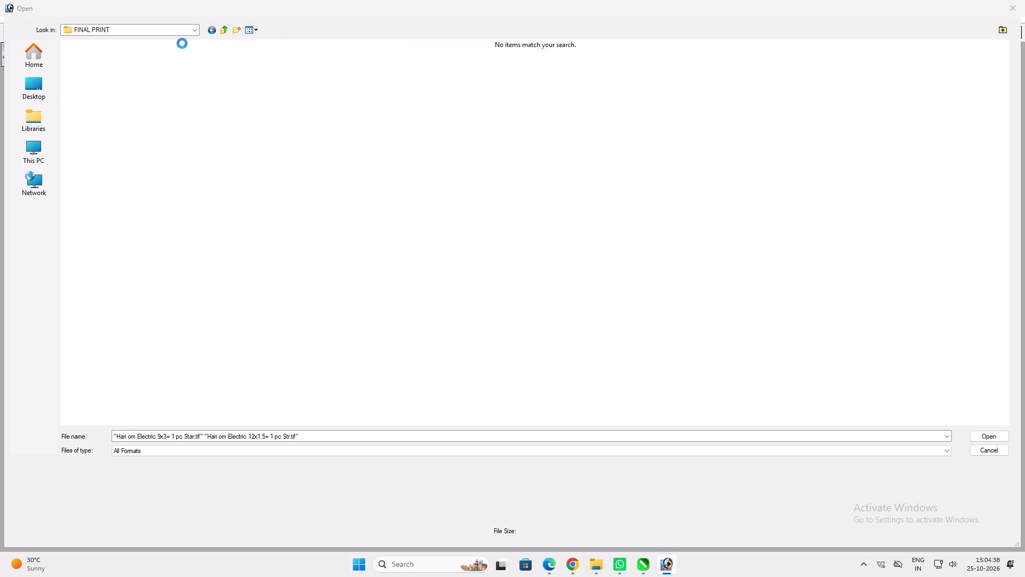
pyautogui.click(223, 32)
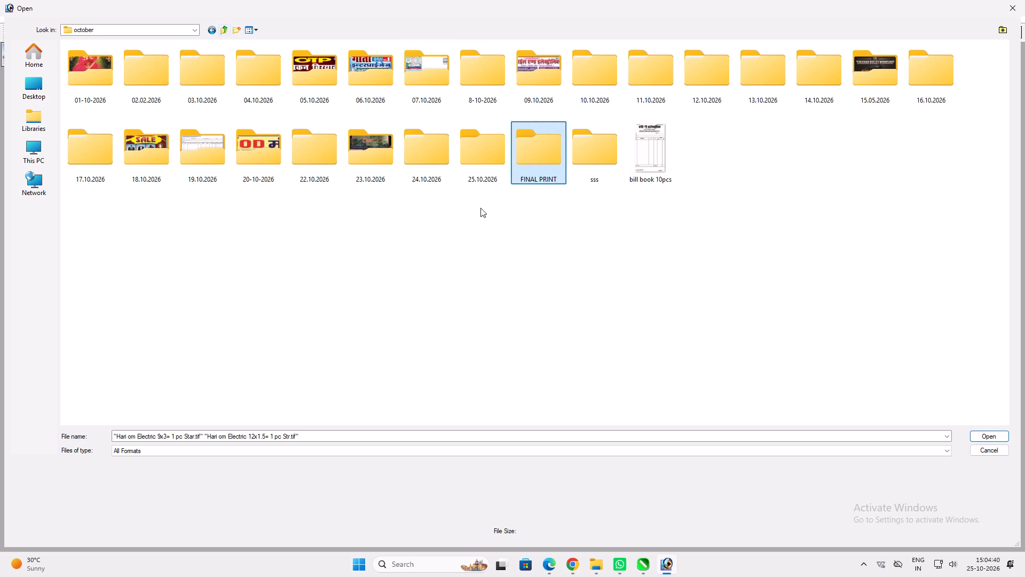
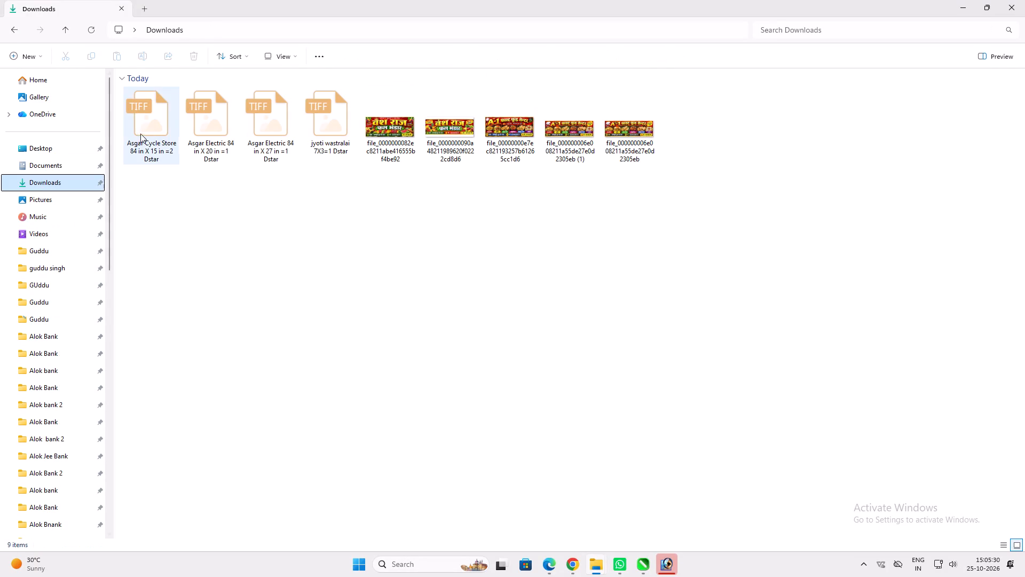
# Move the four Asgar and jyoti wastralai TIFFs from Downloads into a new "Rose Printing Press 1" folder in 25.10.2026 through Photoshop's Open dialog, shown as thumbnails.
pyautogui.click(148, 126)
pyautogui.keyDown('shift'); pyautogui.click(309, 121); pyautogui.keyUp('shift')
pyautogui.hotkey('ctrl', 'x')
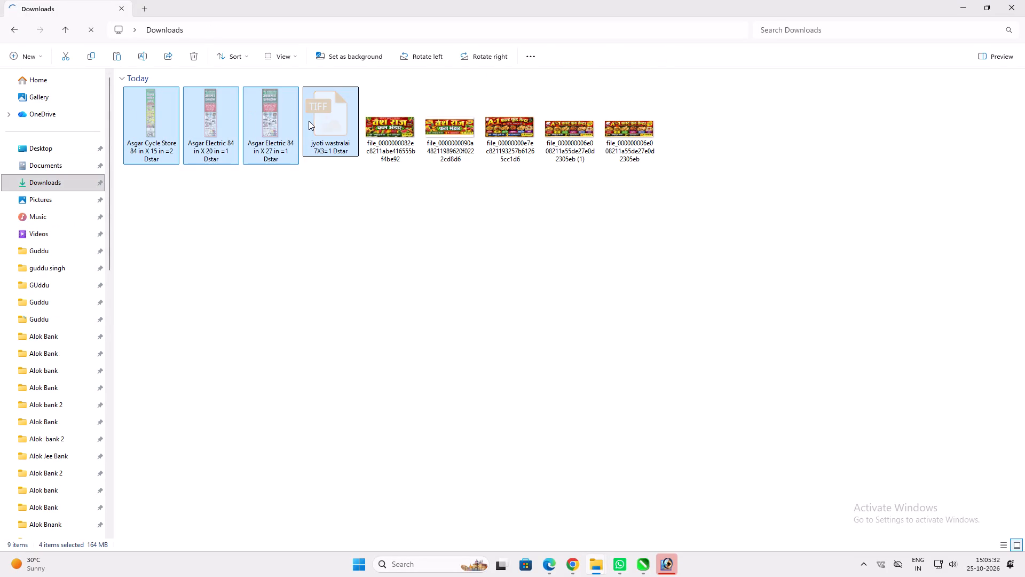
pyautogui.click(664, 562)
pyautogui.doubleClick(444, 213)
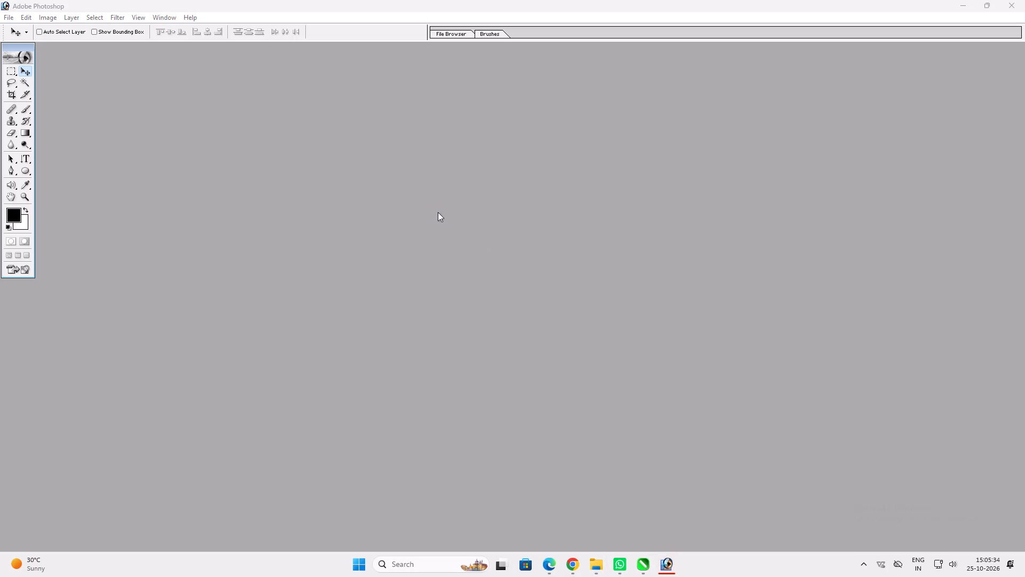
pyautogui.click(238, 29)
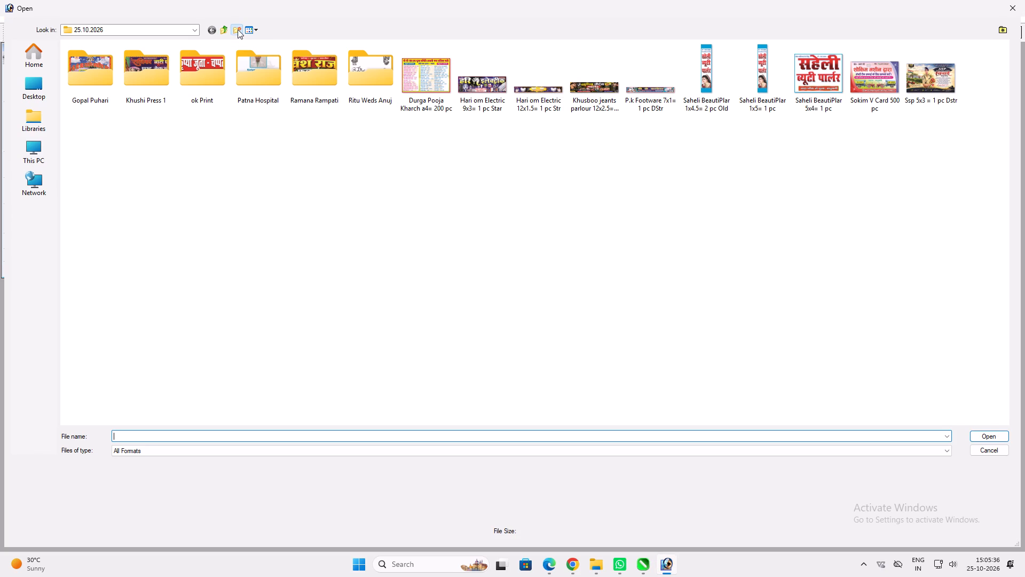
pyautogui.write('Rose Printing Press 1')
pyautogui.press('Return')
pyautogui.press('Return')
pyautogui.press('Return')
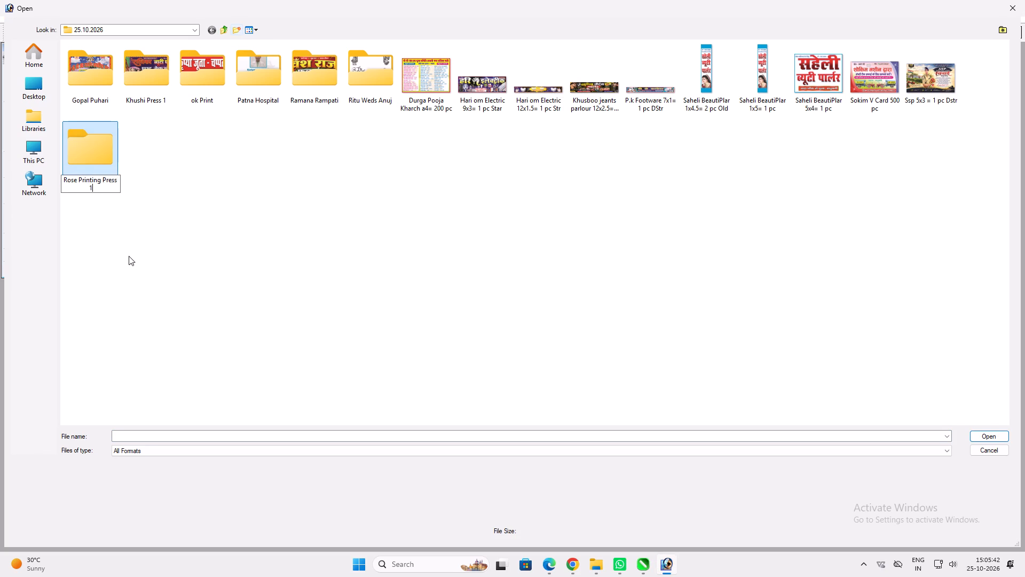
pyautogui.click(129, 256)
pyautogui.hotkey('ctrl', 'v')
pyautogui.hotkey('ctrl', 'v')
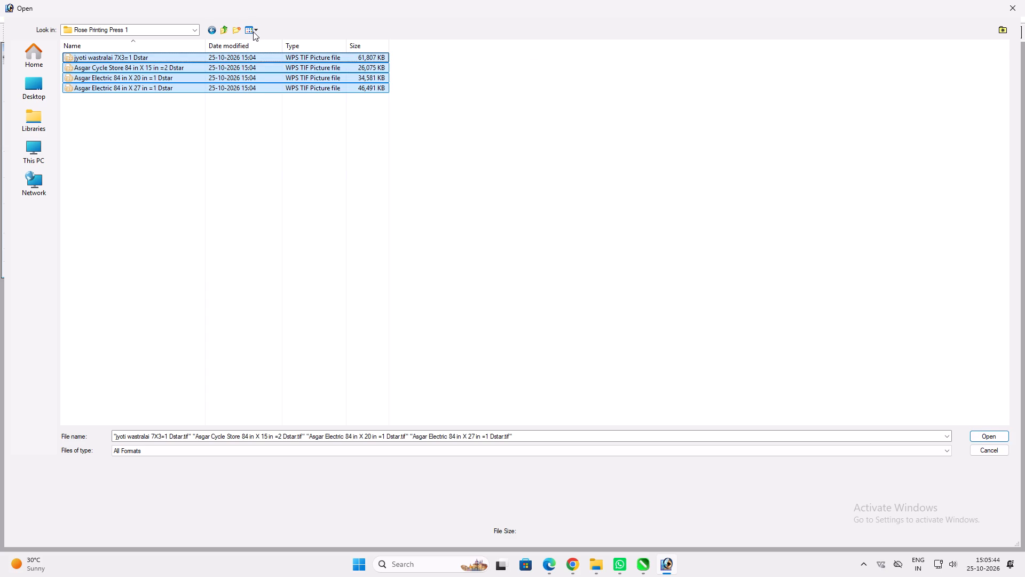
pyautogui.click(254, 31)
pyautogui.click(270, 52)
# Copy the Rose Printing Press 1 folder and both Hari om Electric files from 25.10.2026 into october's FINAL PRINT folder, replacing the same-named files.
pyautogui.click(225, 31)
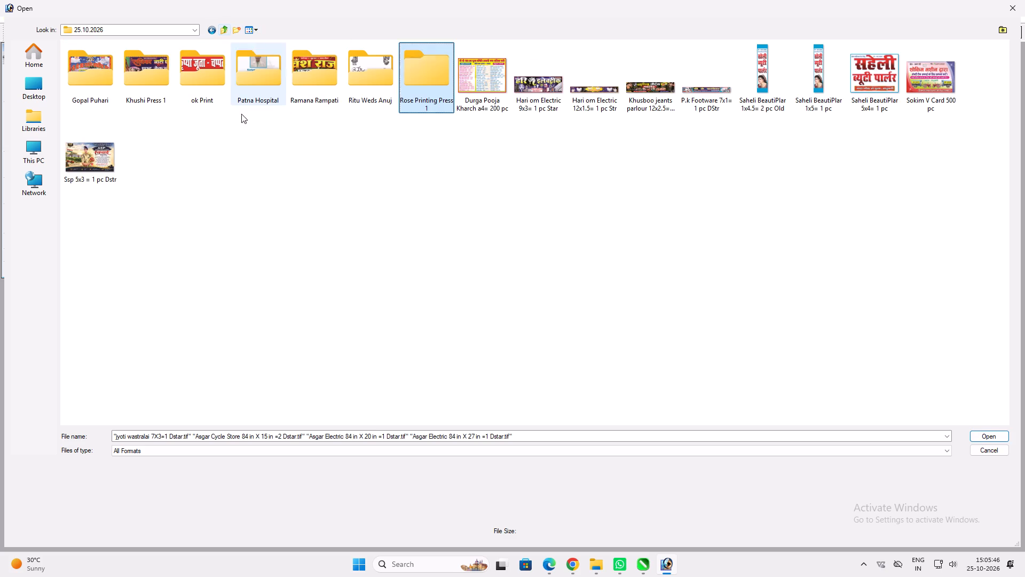
pyautogui.click(408, 87)
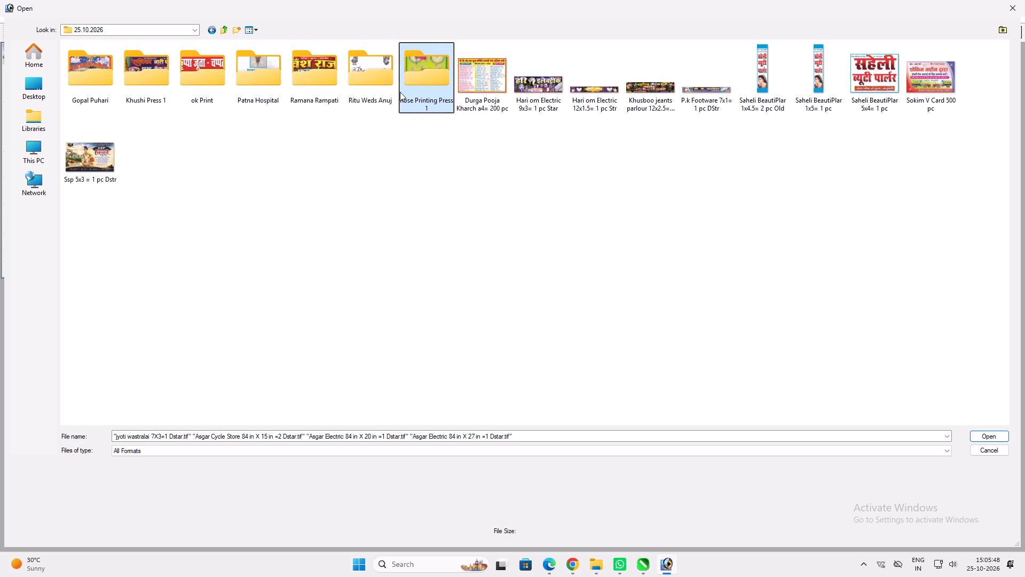
pyautogui.hotkey('ctrl', 'c')
pyautogui.hotkey('ctrl', 'c')
pyautogui.hotkey('ctrl', 'c')
pyautogui.click(396, 152)
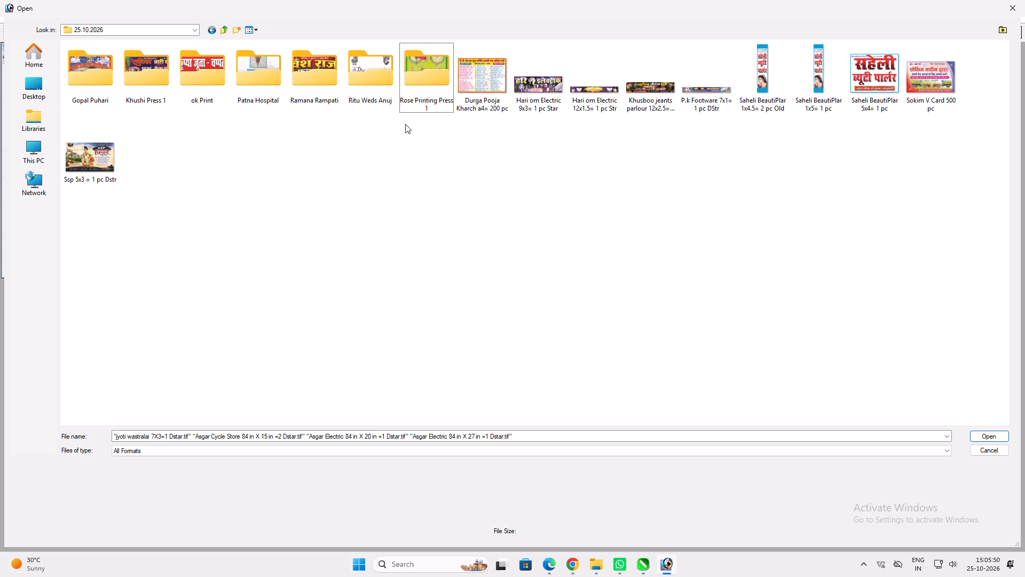
pyautogui.click(411, 99)
pyautogui.hotkey('ctrl', 'c')
pyautogui.hotkey('ctrl', 'c')
pyautogui.hotkey('ctrl', 'c')
pyautogui.hotkey('ctrl', 'c')
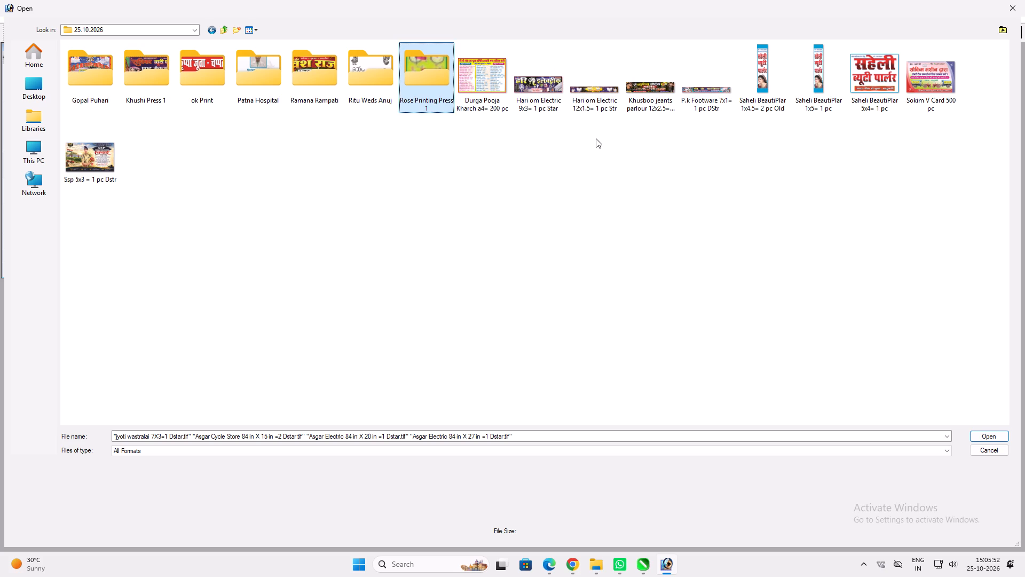
pyautogui.keyDown('ctrl'); pyautogui.click(552, 98); pyautogui.keyUp('ctrl')
pyautogui.keyDown('ctrl'); pyautogui.click(573, 100); pyautogui.keyUp('ctrl')
pyautogui.hotkey('ctrl', 'c')
pyautogui.hotkey('ctrl', 'c')
pyautogui.hotkey('ctrl', 'c')
pyautogui.hotkey('ctrl', 'c')
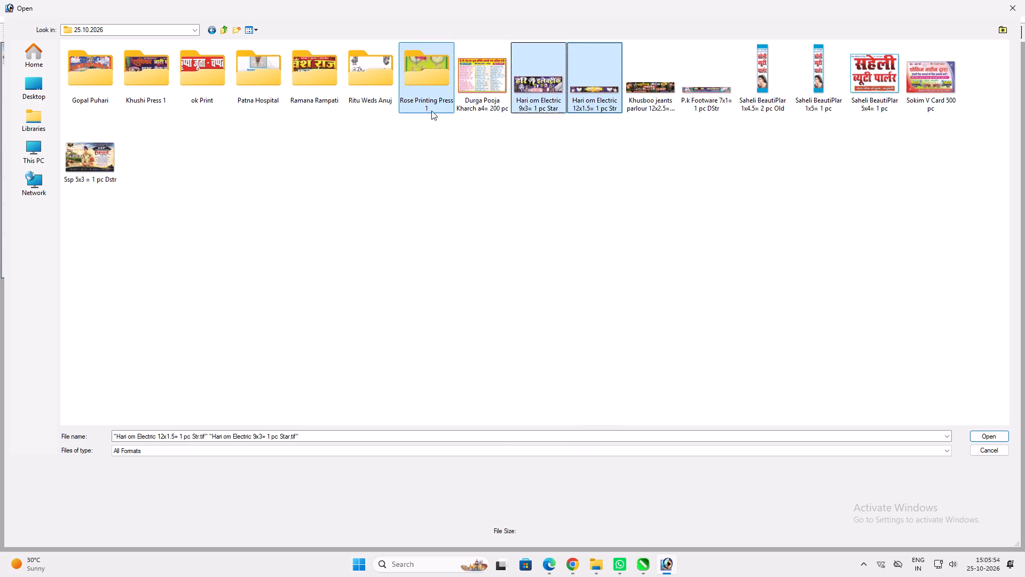
pyautogui.hotkey('ctrl', 'c')
pyautogui.click(219, 33)
pyautogui.tripleClick(518, 138)
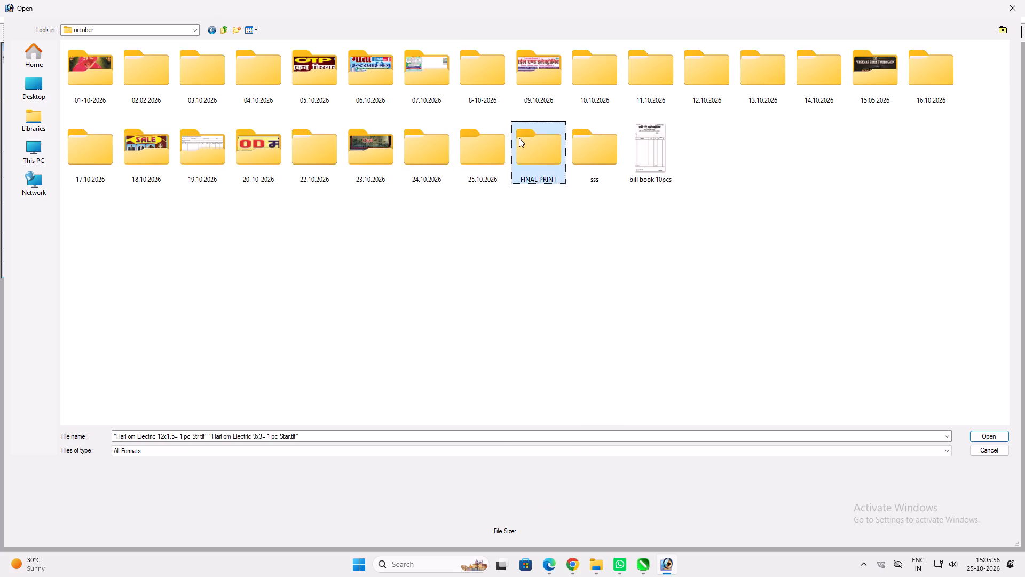
pyautogui.hotkey('ctrl', 'v')
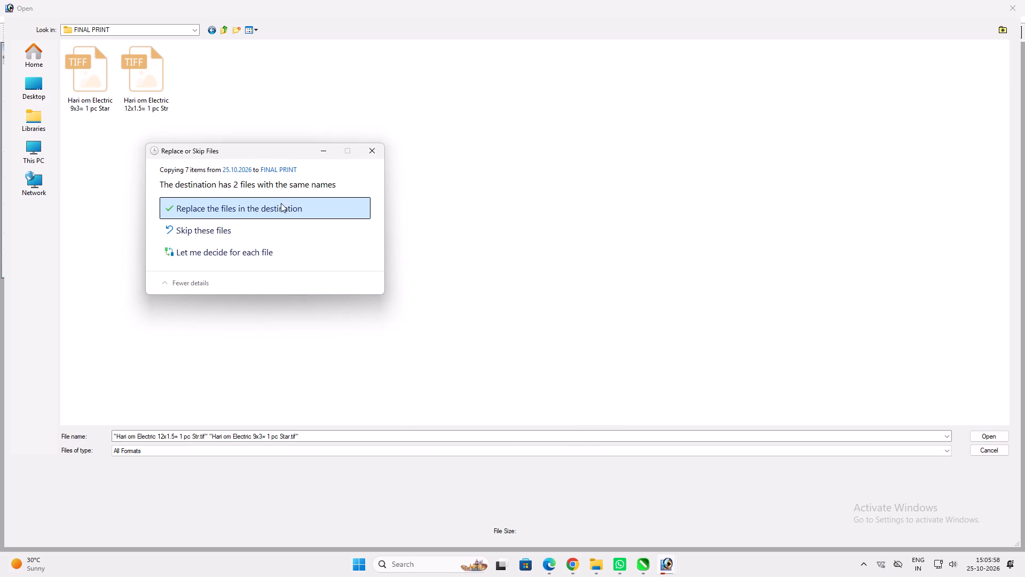
pyautogui.click(281, 203)
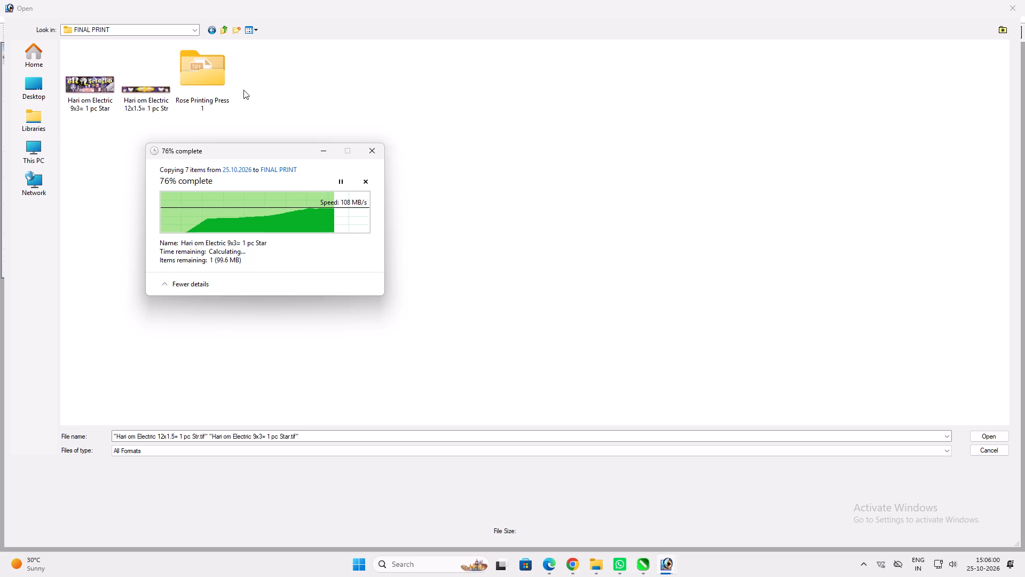
# Return to the 25.10.2026 folder and move the Hari om Electric 9x3 and 12x1.5 files into its ok Print folder.
pyautogui.click(224, 28)
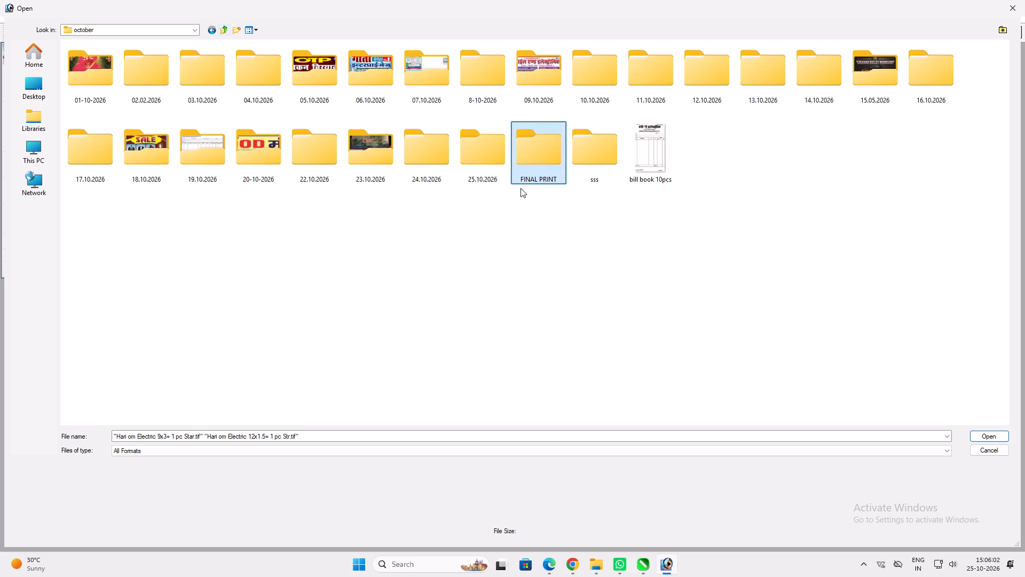
pyautogui.click(521, 205)
pyautogui.doubleClick(488, 170)
pyautogui.click(623, 196)
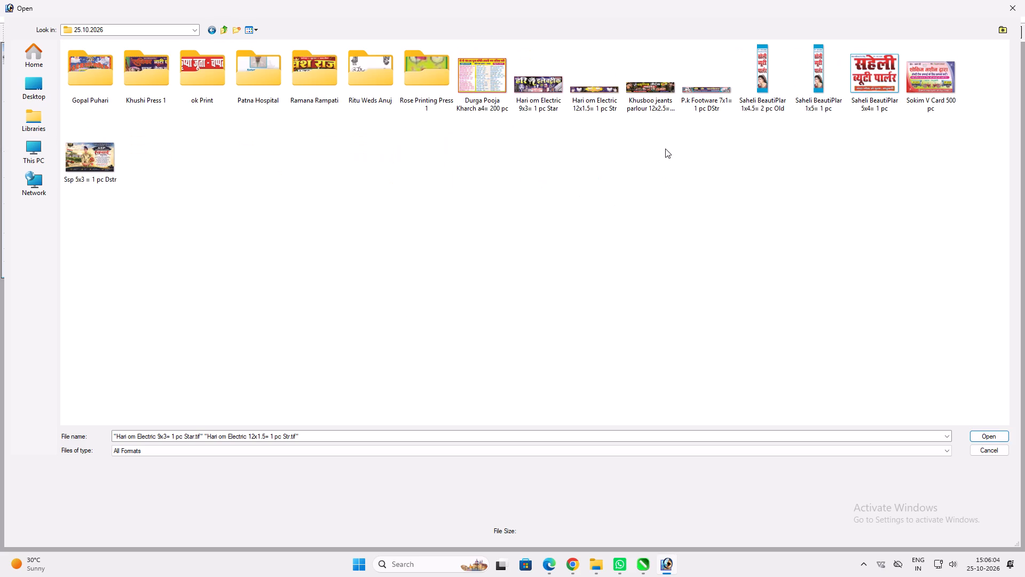
pyautogui.moveTo(609, 155); pyautogui.dragTo(540, 69)
pyautogui.moveTo(538, 76); pyautogui.dragTo(208, 95)
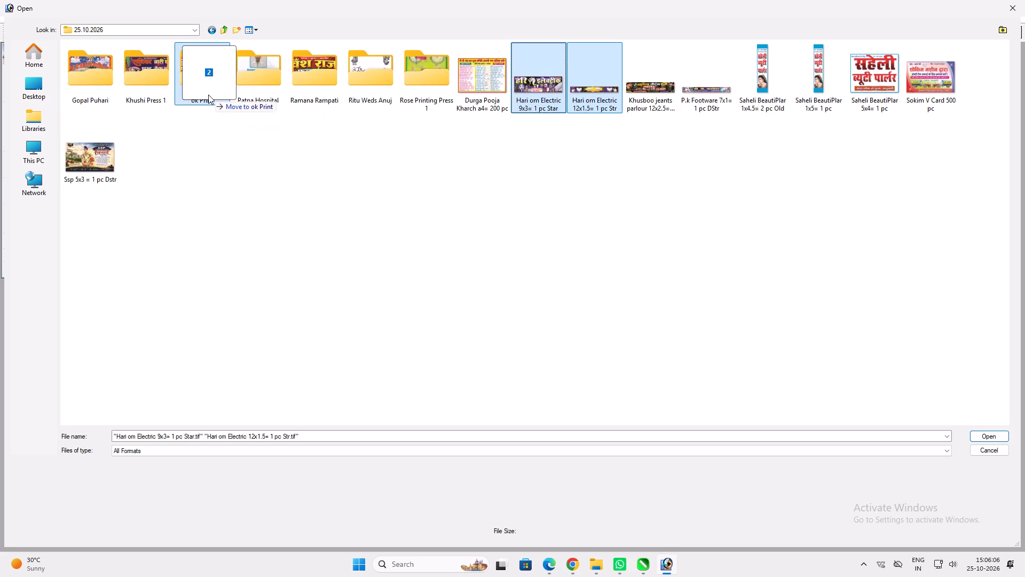
pyautogui.moveTo(208, 95); pyautogui.dragTo(208, 94)
pyautogui.click(701, 204)
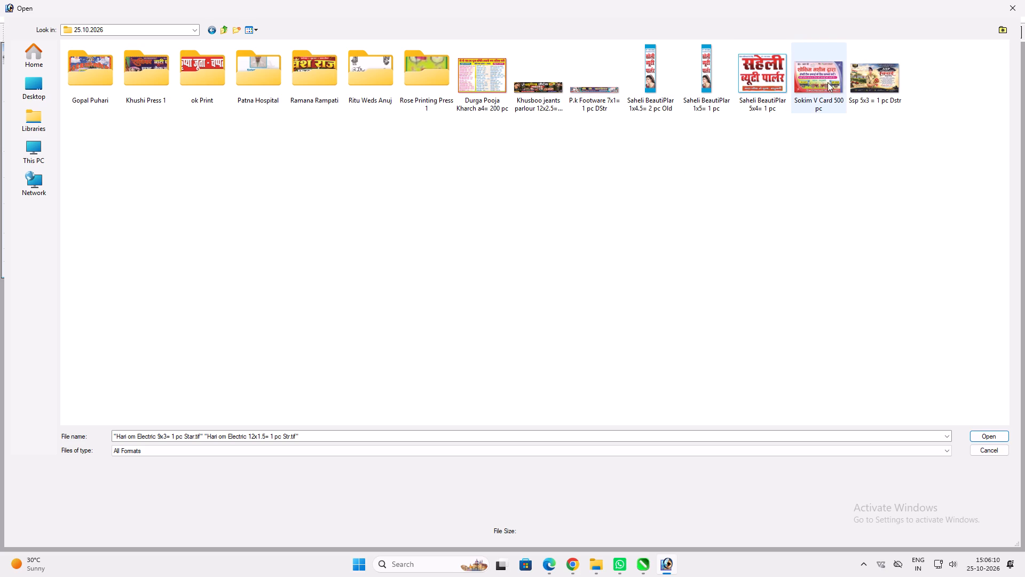
# Move the Ramana folder from 25.10.2026 into the ok Print folder.
pyautogui.click(376, 67)
pyautogui.click(312, 67)
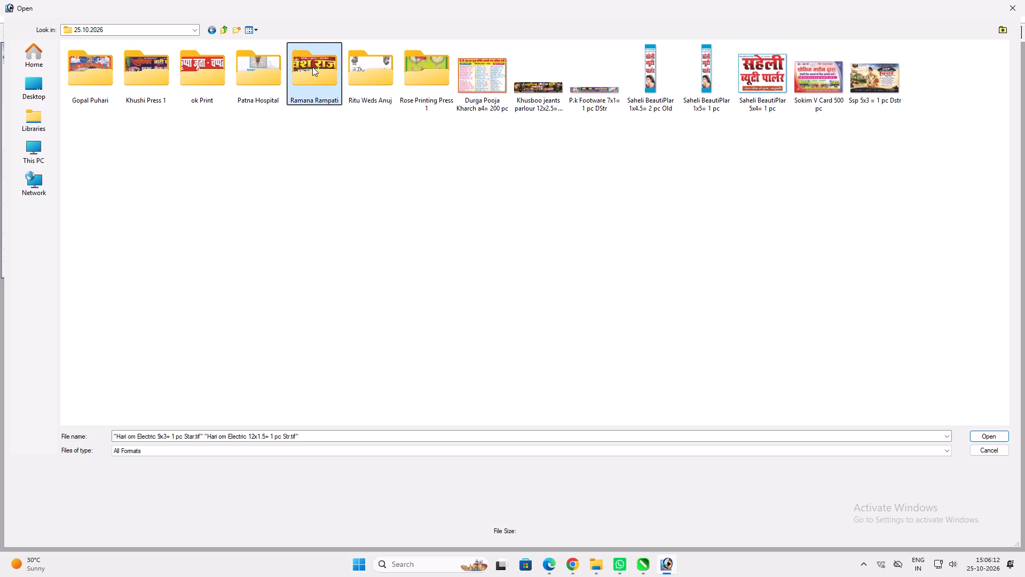
pyautogui.moveTo(306, 75); pyautogui.dragTo(194, 87)
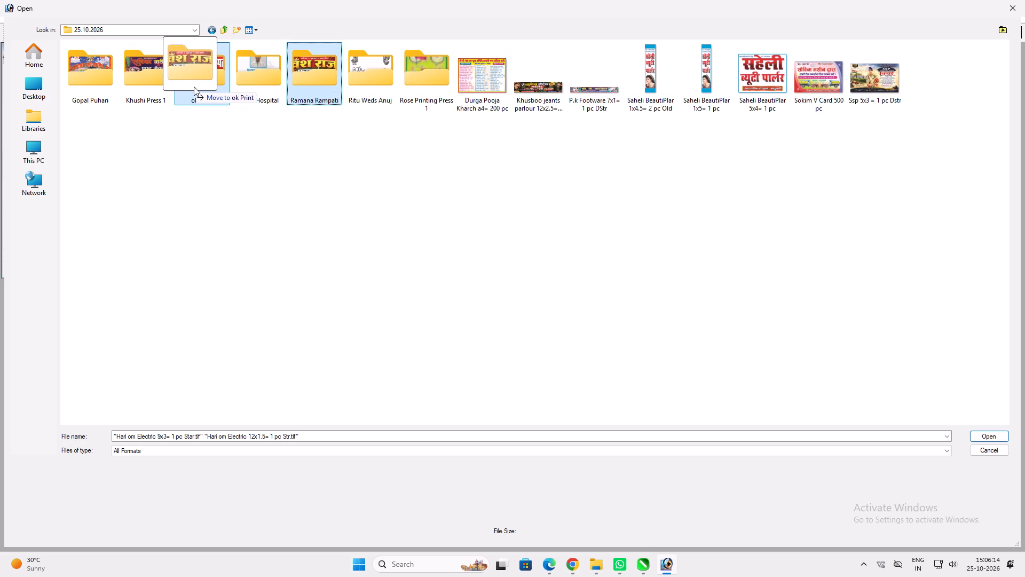
pyautogui.moveTo(194, 87); pyautogui.dragTo(198, 88)
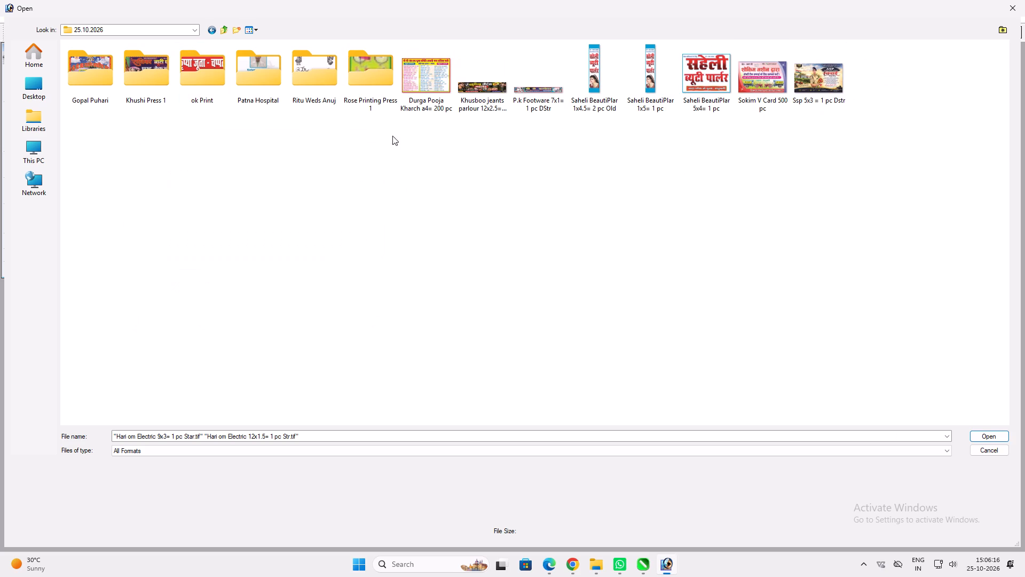
# Check the contents of the Rose Printing Press 1 folder, return to 25.10.2026, and move that folder into ok Print.
pyautogui.click(366, 84)
pyautogui.doubleClick(366, 84)
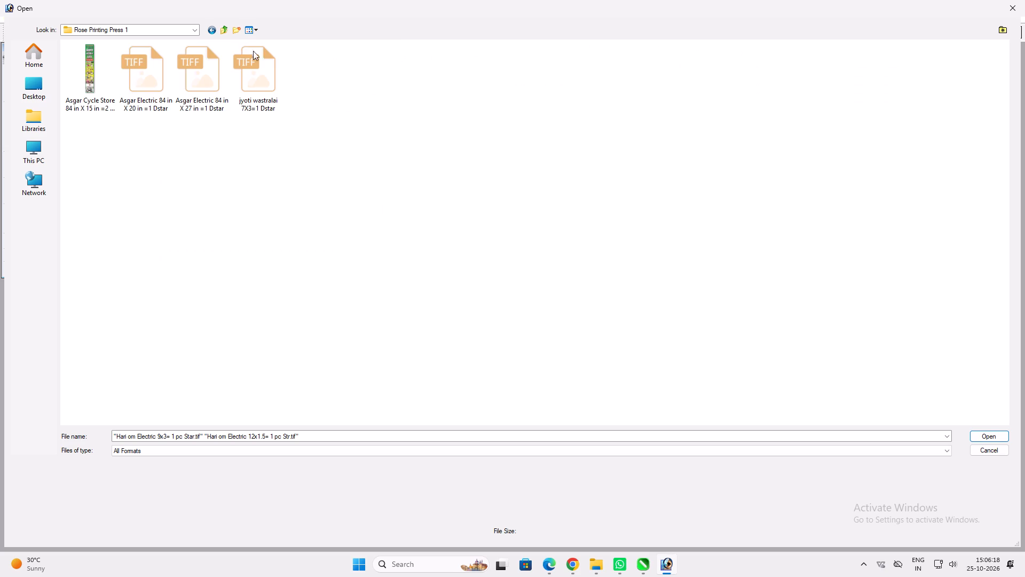
pyautogui.click(224, 26)
pyautogui.click(337, 163)
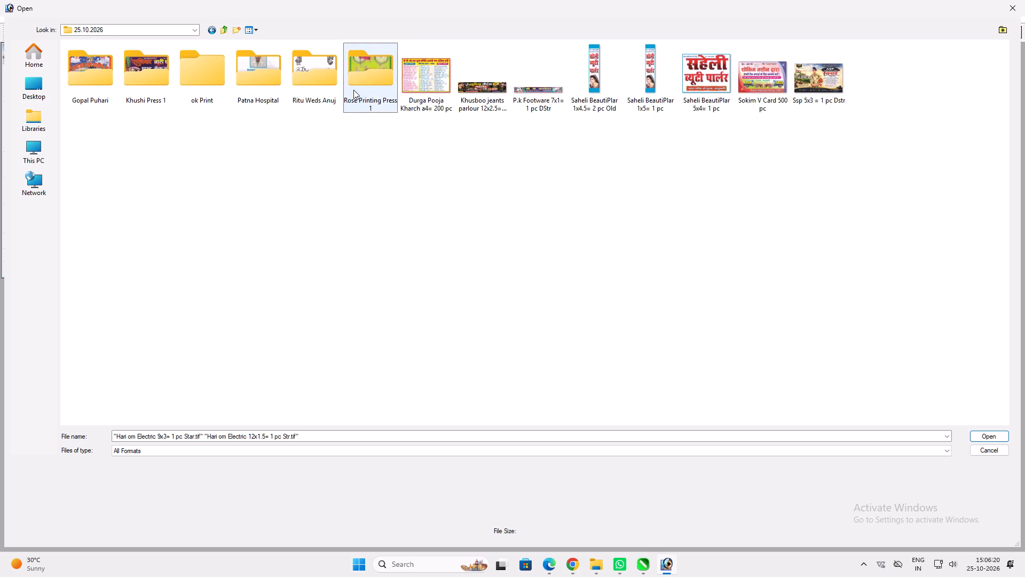
pyautogui.click(353, 90)
pyautogui.moveTo(359, 65); pyautogui.dragTo(182, 58)
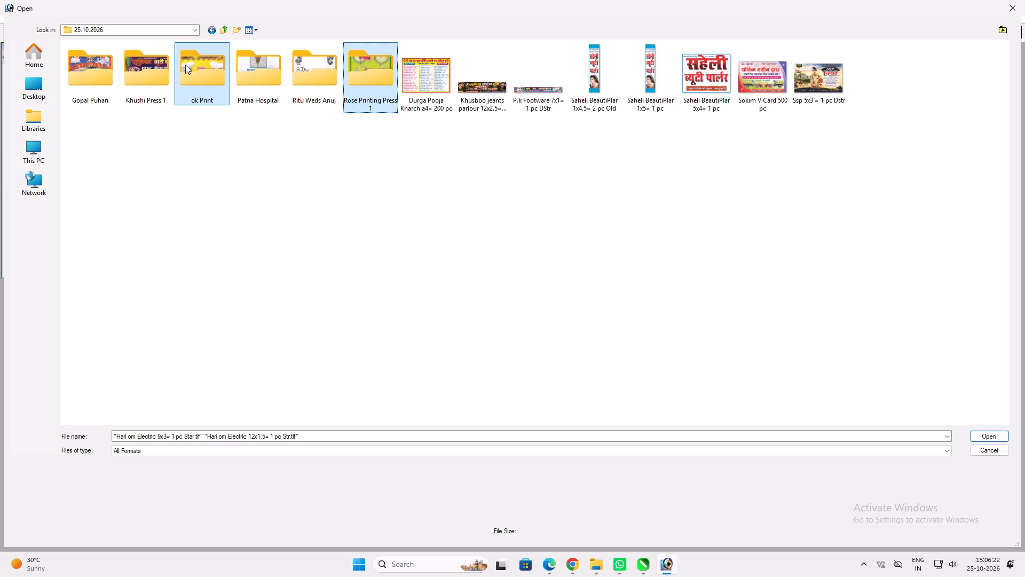